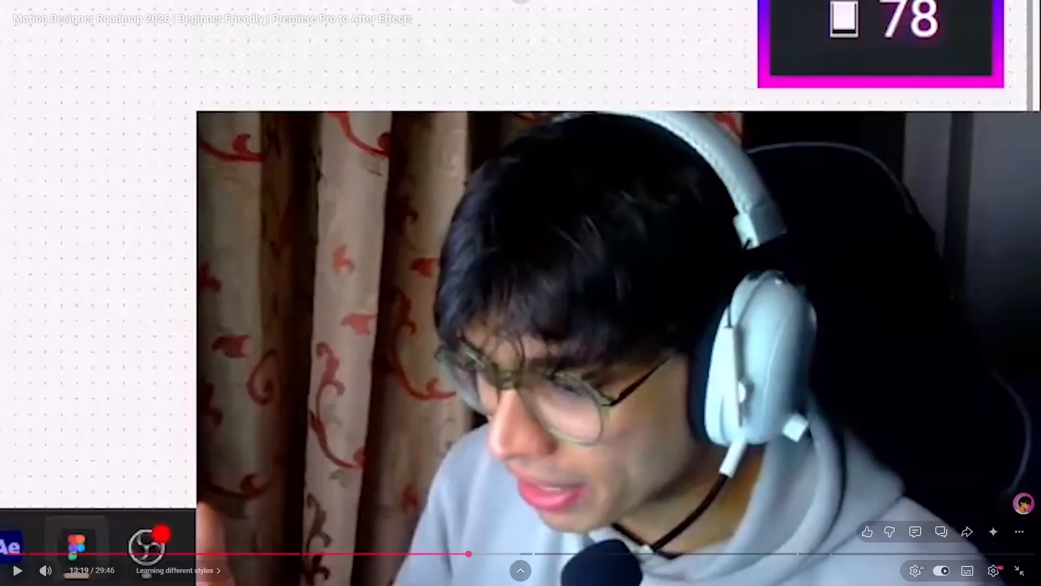
# Resume the motion designer roadmap video, take it out of full screen, and switch to the After Effects project.
pyautogui.press('space')
pyautogui.press('Escape')
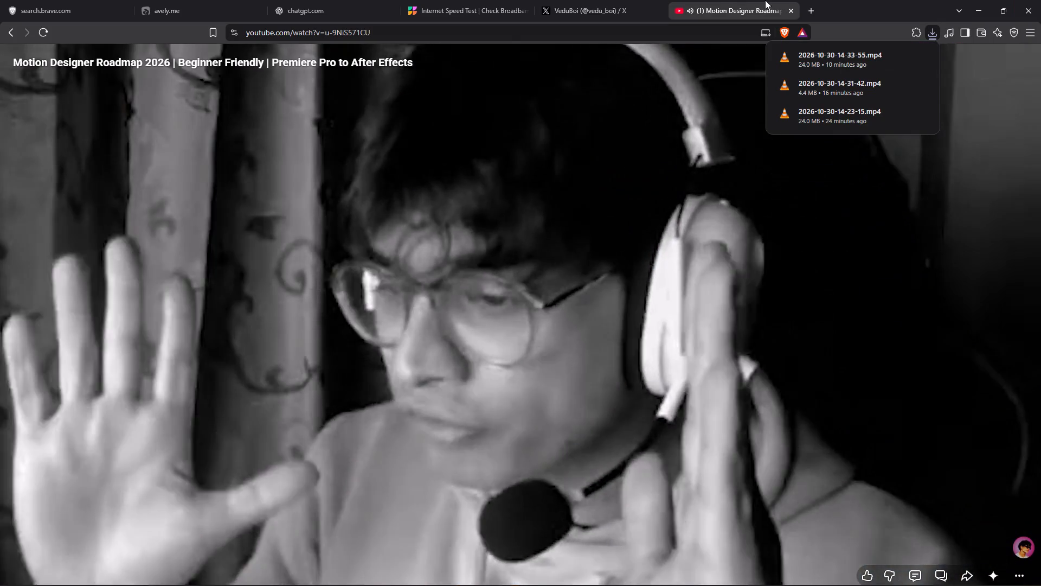
pyautogui.click(557, 508)
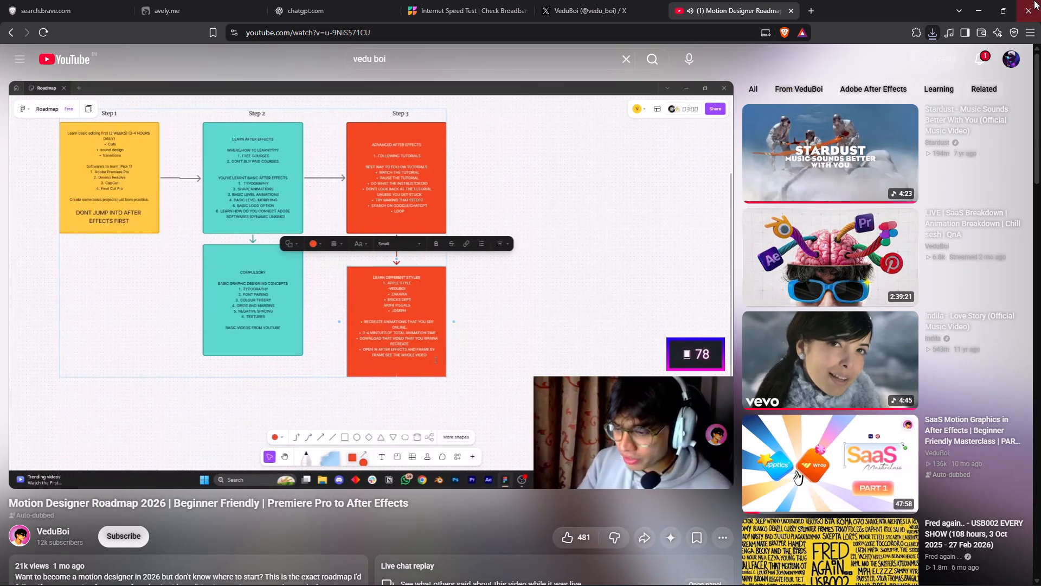
pyautogui.click(978, 14)
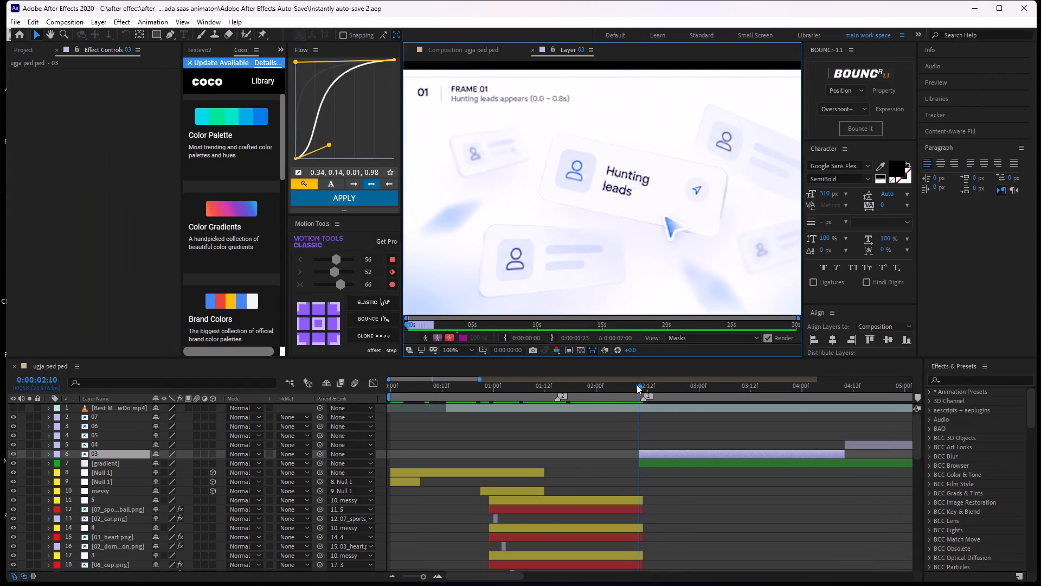
# Deselect layer 03 and show the ugja ped ped composition in the viewer in place of the Layer 03 view.
pyautogui.moveTo(637, 385); pyautogui.dragTo(579, 458)
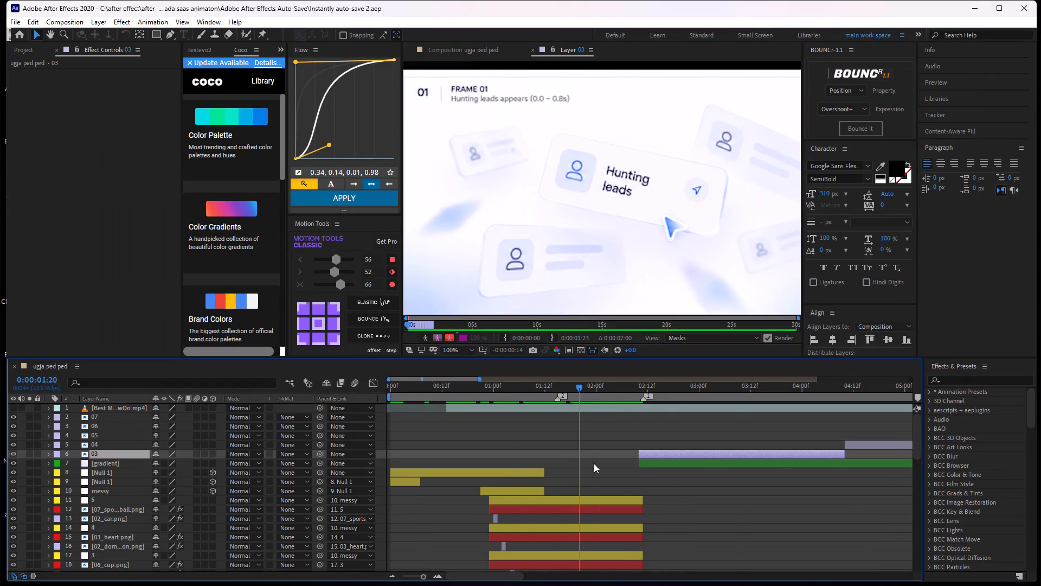
pyautogui.press('space')
pyautogui.click(606, 454)
pyautogui.press('space')
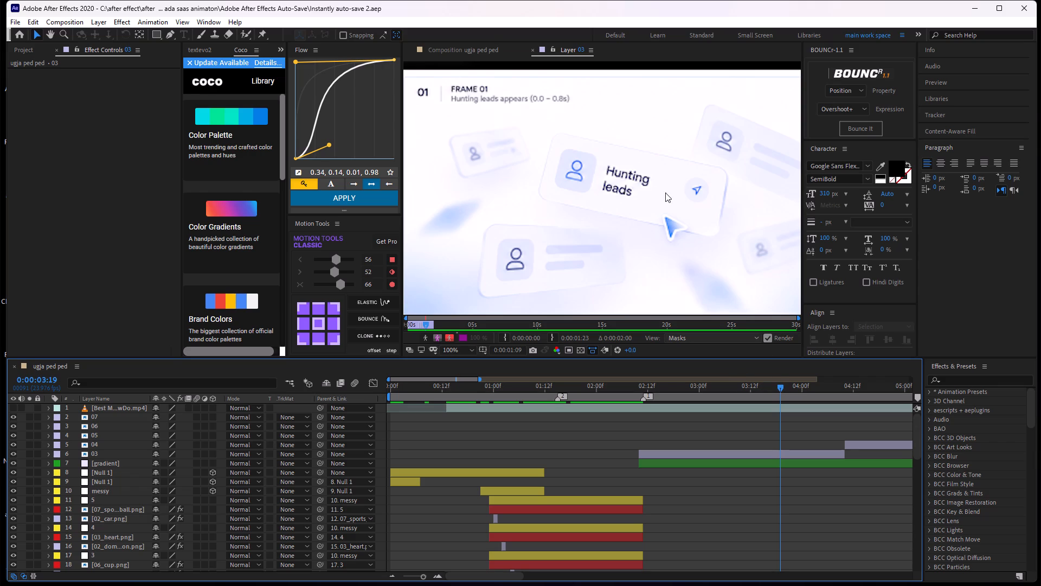
pyautogui.click(444, 54)
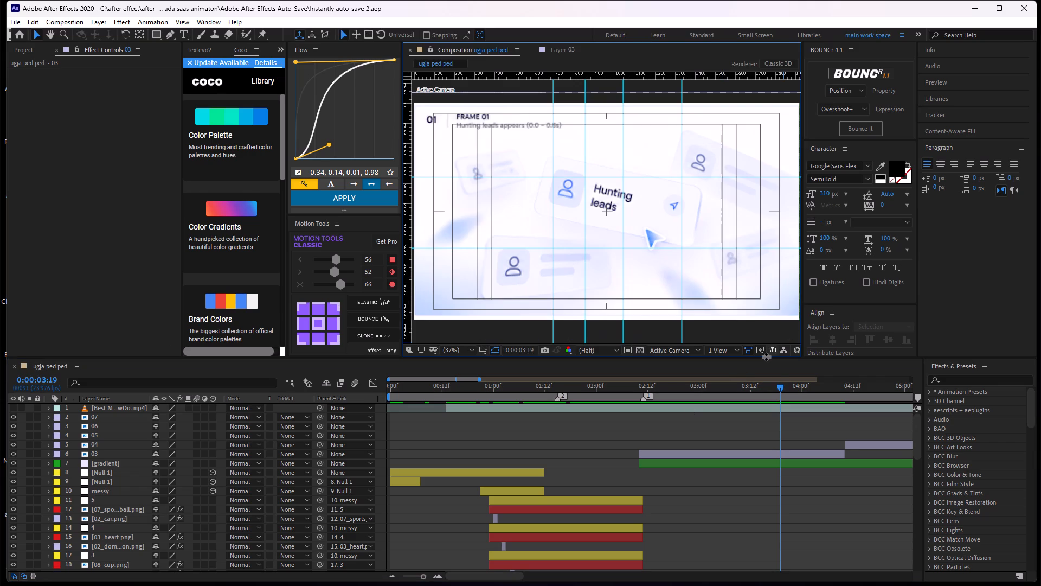
# Play and scrub the composition to review the transition from the icon-and-word animation into the Frame 01 "Hunting leads" image.
pyautogui.moveTo(784, 388); pyautogui.dragTo(697, 418)
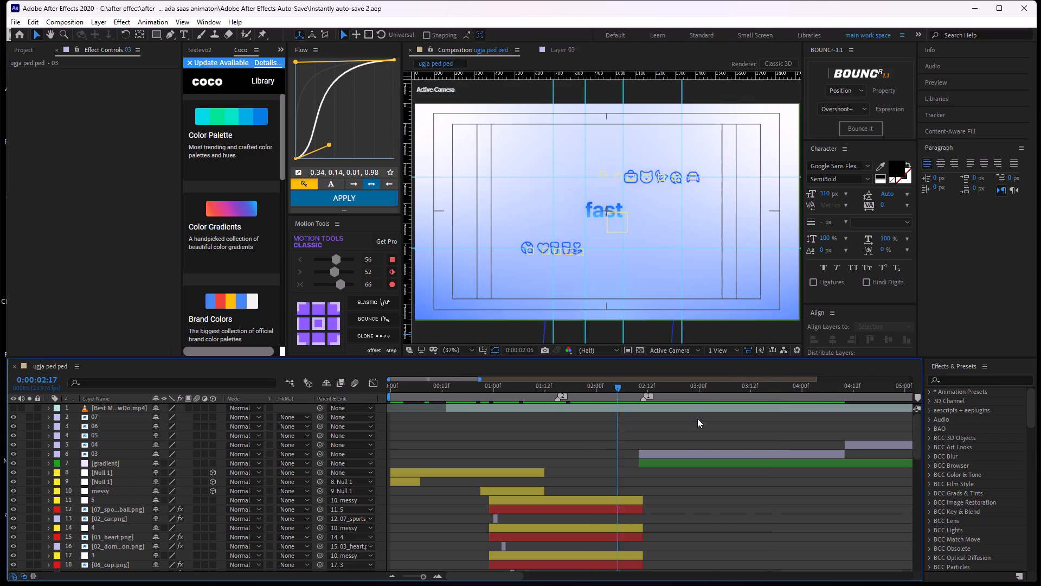
pyautogui.moveTo(697, 418); pyautogui.dragTo(585, 396)
pyautogui.press('space')
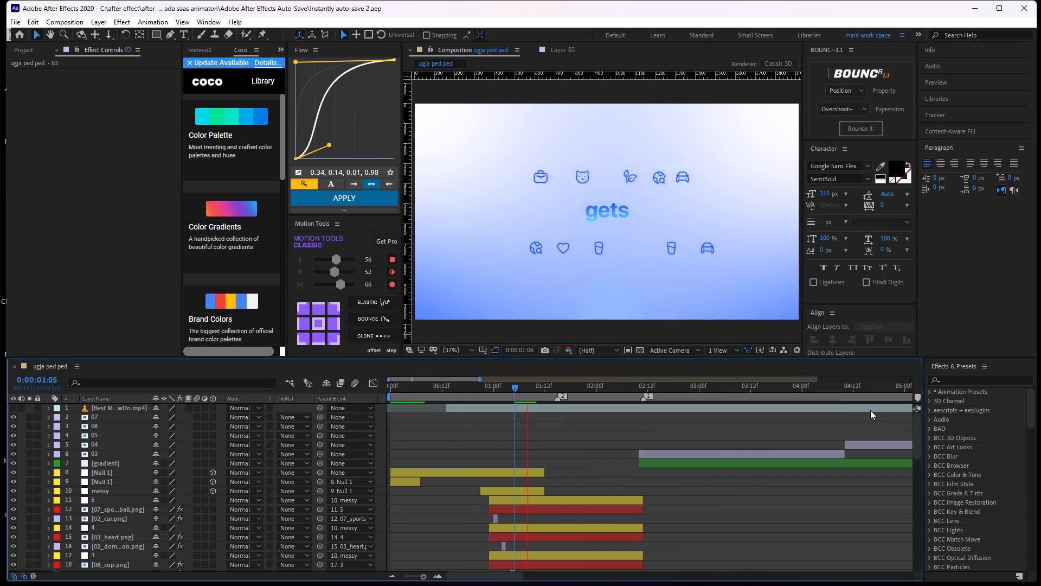
pyautogui.press('space')
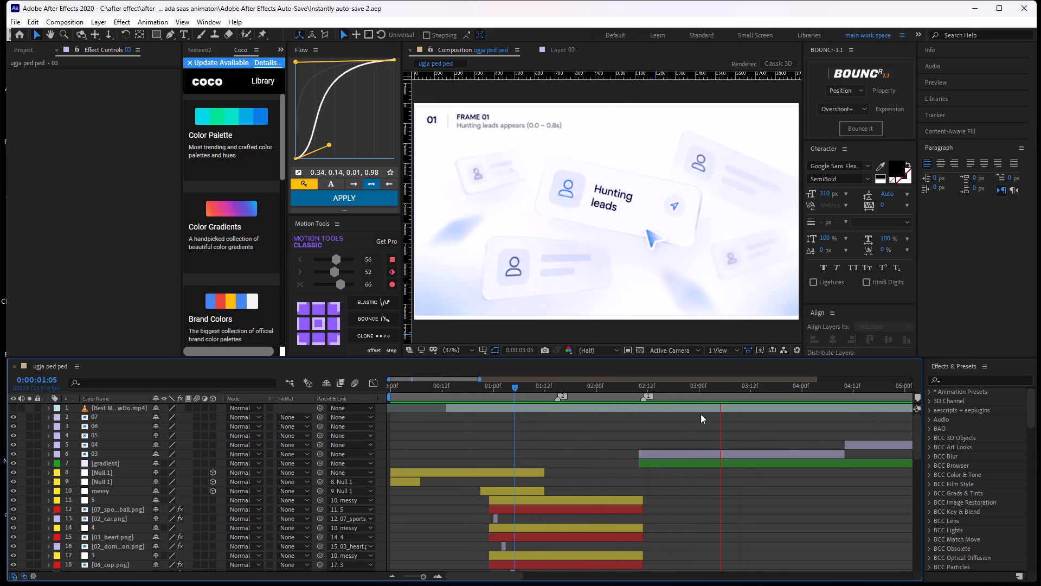
pyautogui.moveTo(722, 385); pyautogui.dragTo(763, 505)
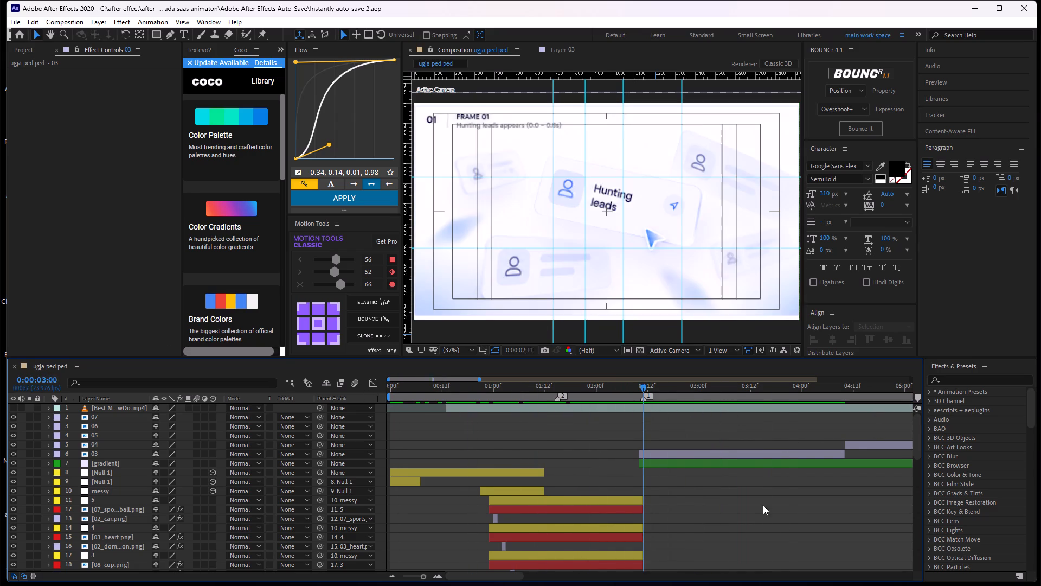
pyautogui.moveTo(763, 505); pyautogui.dragTo(629, 445)
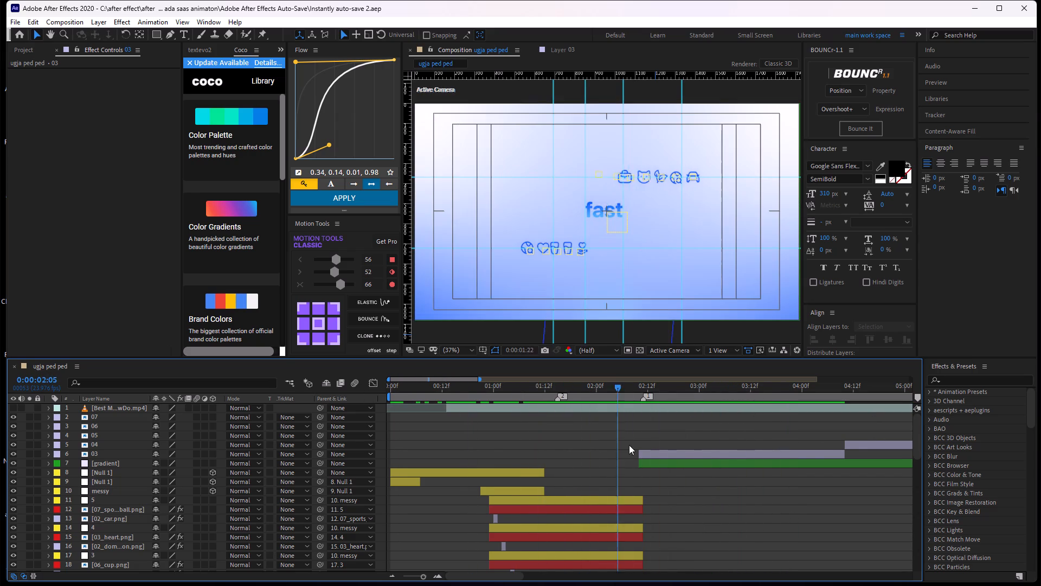
pyautogui.moveTo(629, 445); pyautogui.dragTo(650, 416)
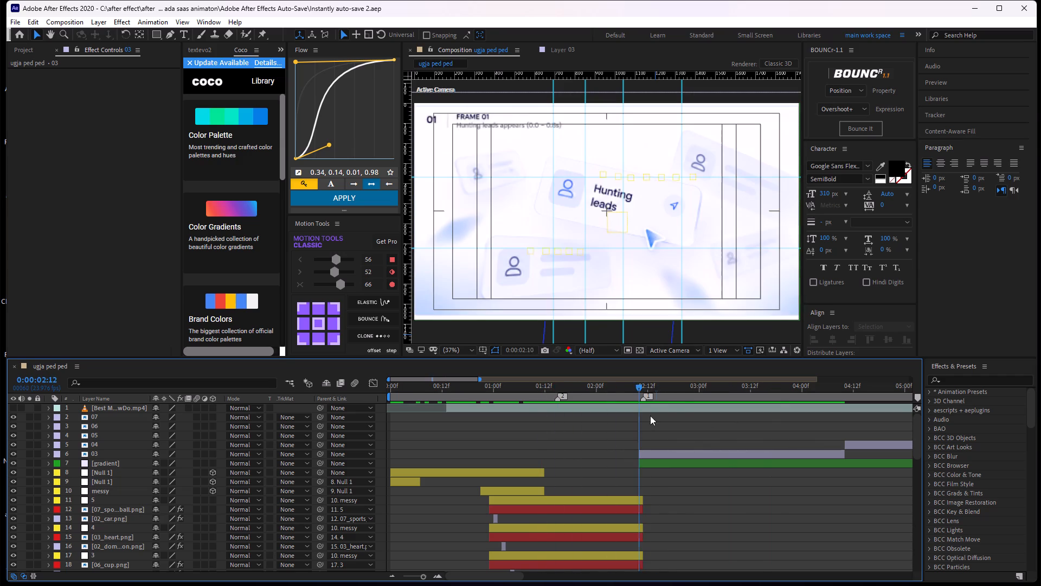
pyautogui.moveTo(650, 416); pyautogui.dragTo(595, 468)
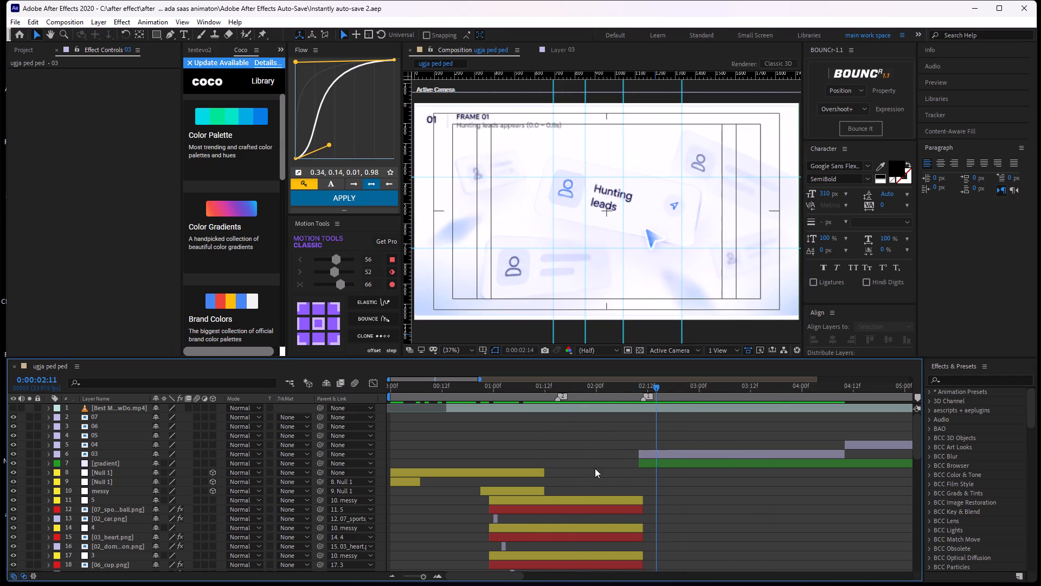
pyautogui.moveTo(595, 468); pyautogui.dragTo(793, 440)
# Preview the sequence from the "Hunting leads" image on layer 03 into the "Writing emails" image on layer 04.
pyautogui.moveTo(828, 438); pyautogui.dragTo(668, 460, button='middle')
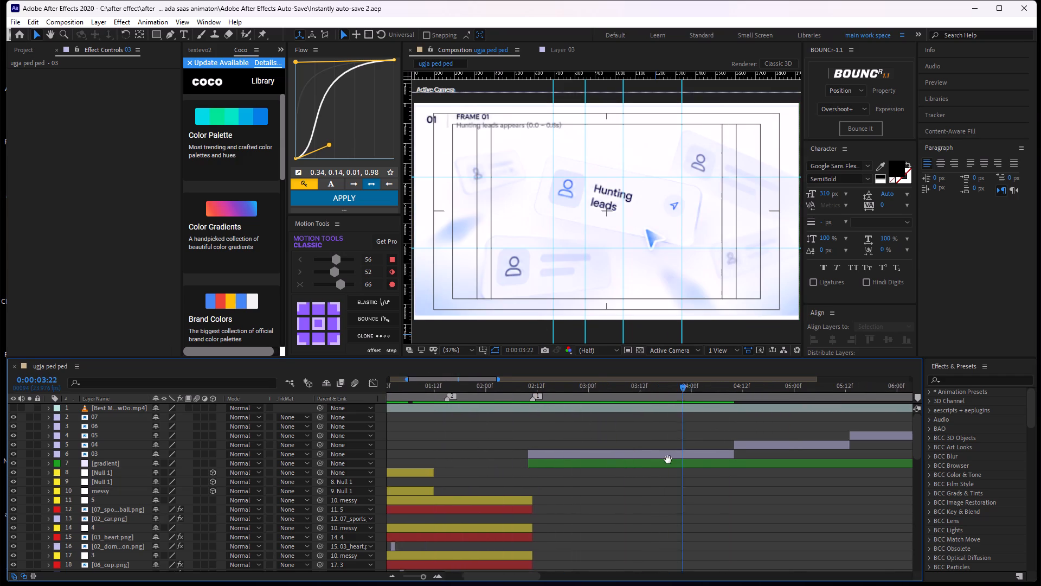
pyautogui.moveTo(668, 460); pyautogui.dragTo(649, 464, button='middle')
pyautogui.press('space')
pyautogui.press('space')
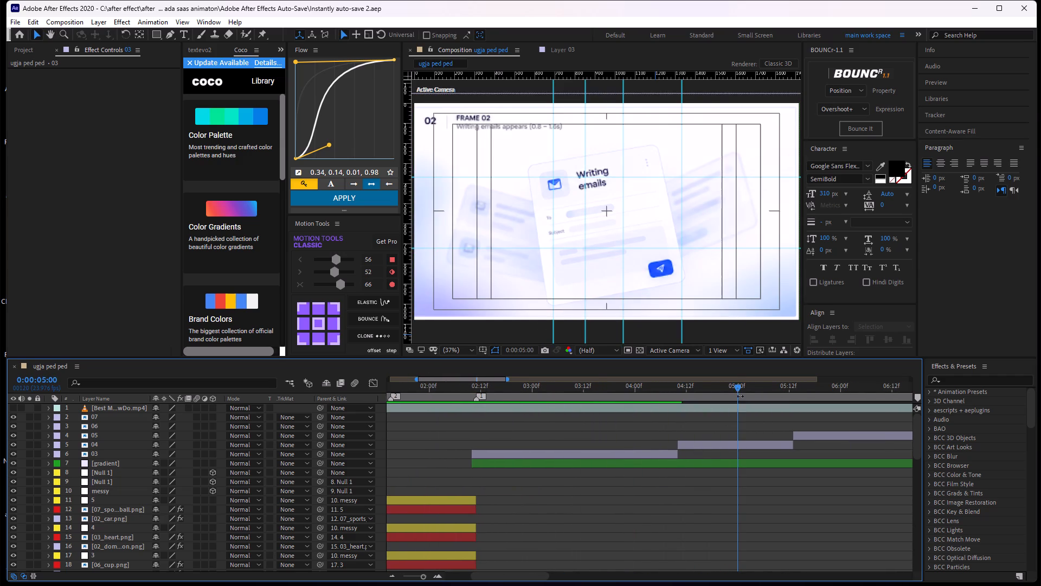
# Scrub around the start of layer 03, and preview the "Hunting leads" section from 0:00:02:11 to the layer's end.
pyautogui.moveTo(742, 384); pyautogui.dragTo(606, 404)
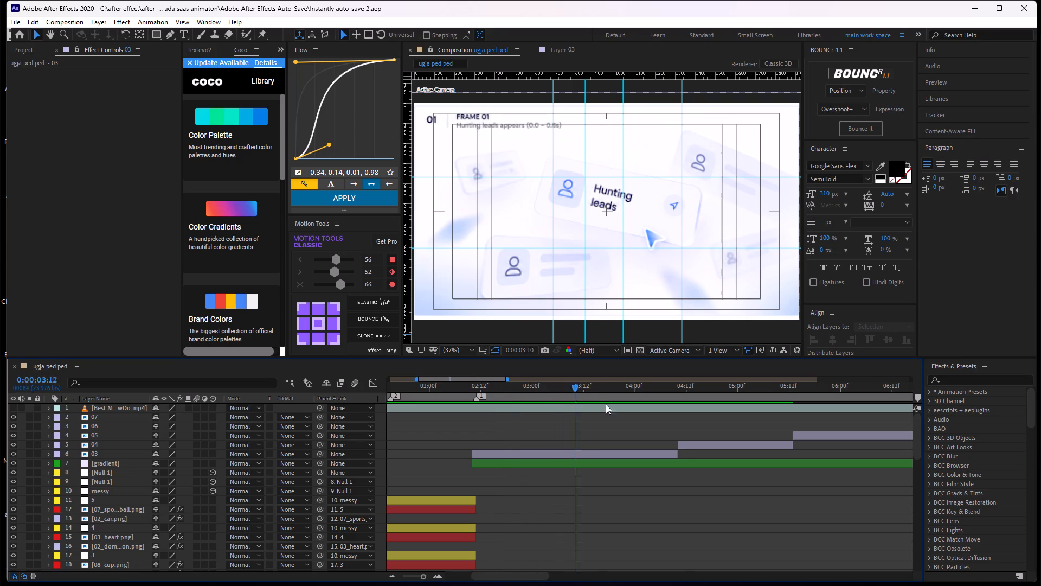
pyautogui.moveTo(606, 404); pyautogui.dragTo(485, 432)
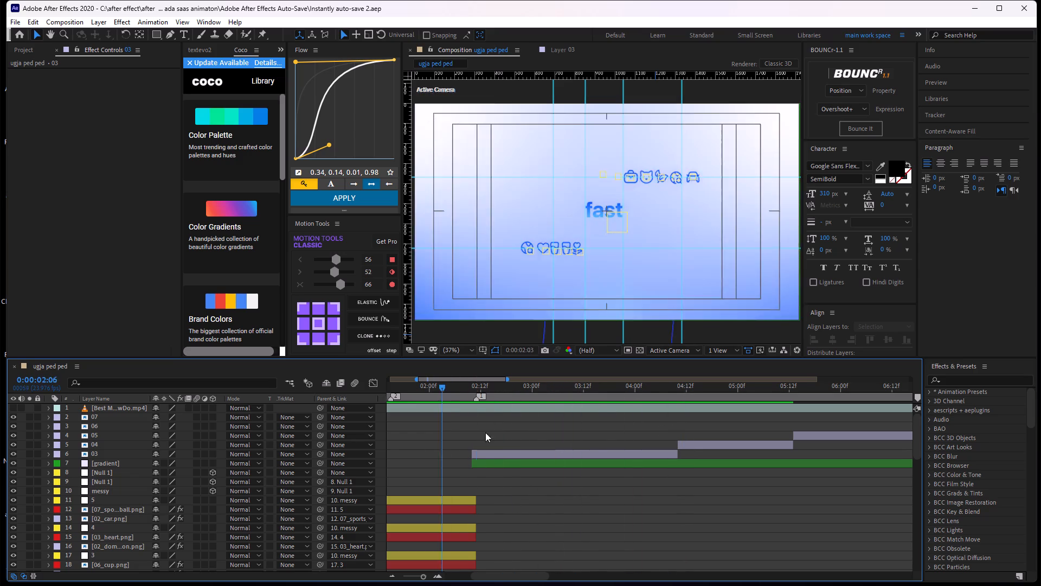
pyautogui.moveTo(485, 432); pyautogui.dragTo(486, 449)
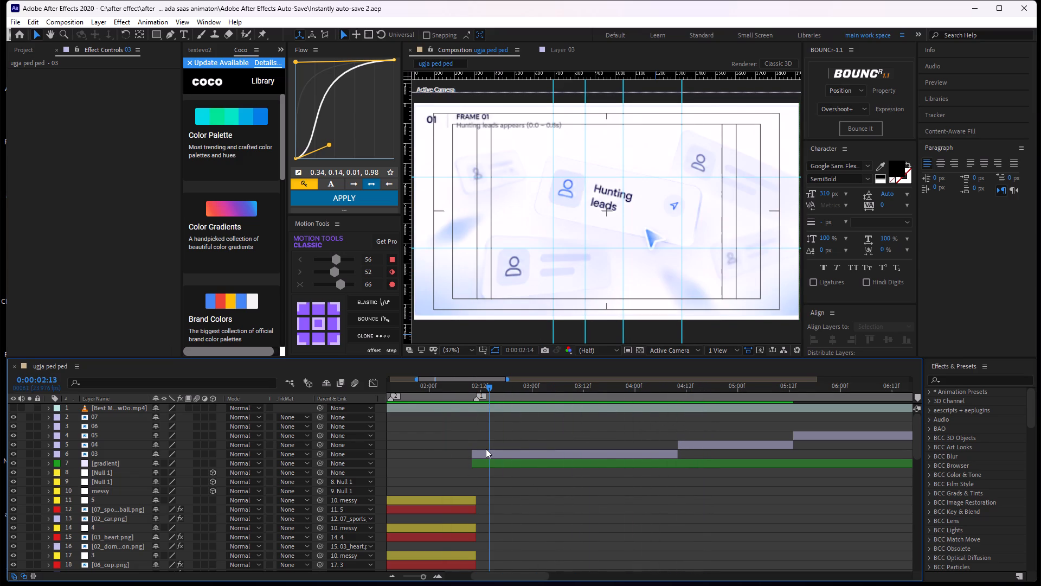
pyautogui.moveTo(486, 449); pyautogui.dragTo(476, 440)
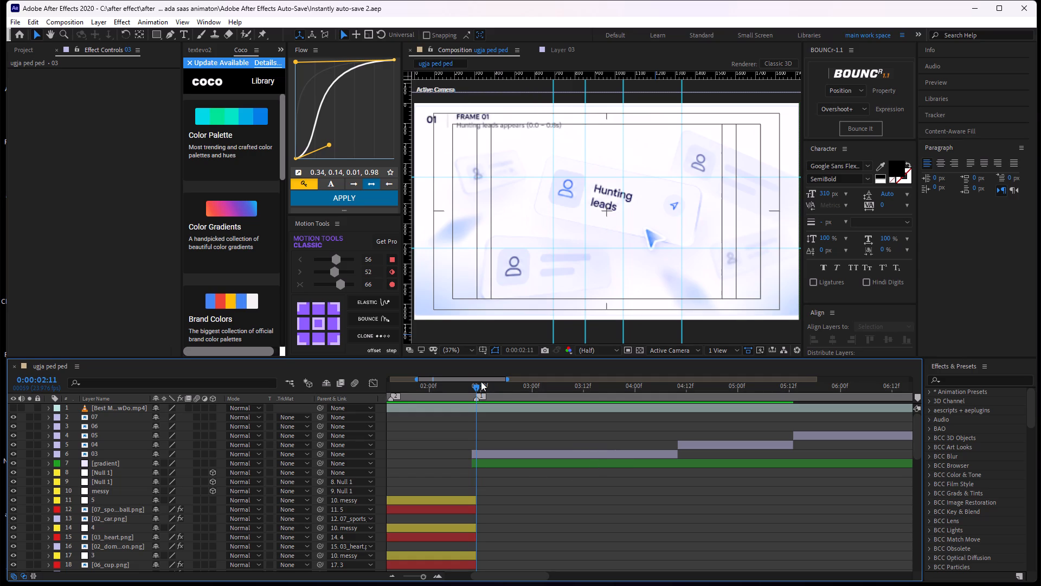
pyautogui.moveTo(478, 389); pyautogui.dragTo(534, 419)
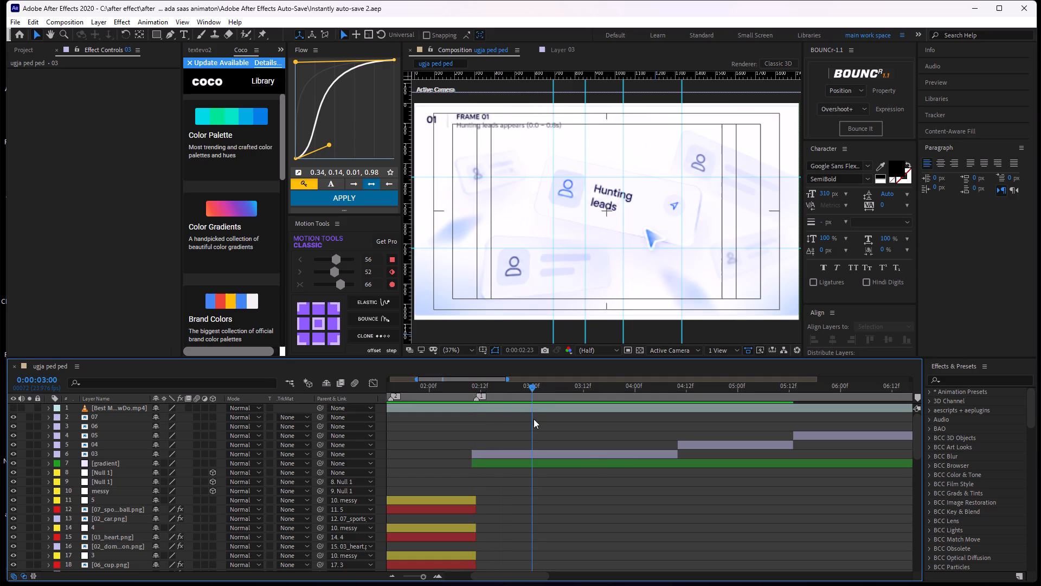
pyautogui.moveTo(534, 419); pyautogui.dragTo(478, 449)
pyautogui.press('space')
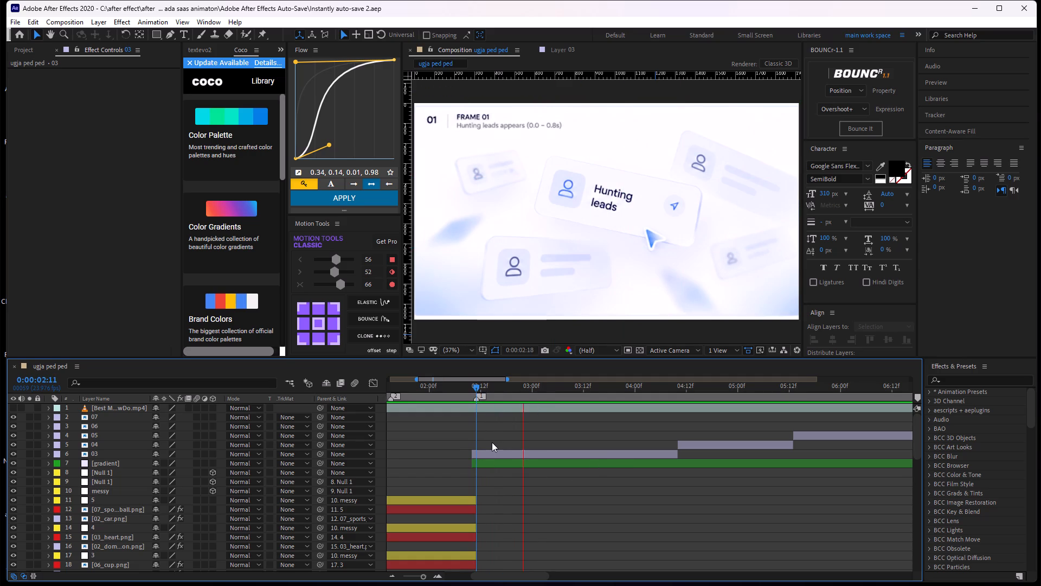
pyautogui.press('space')
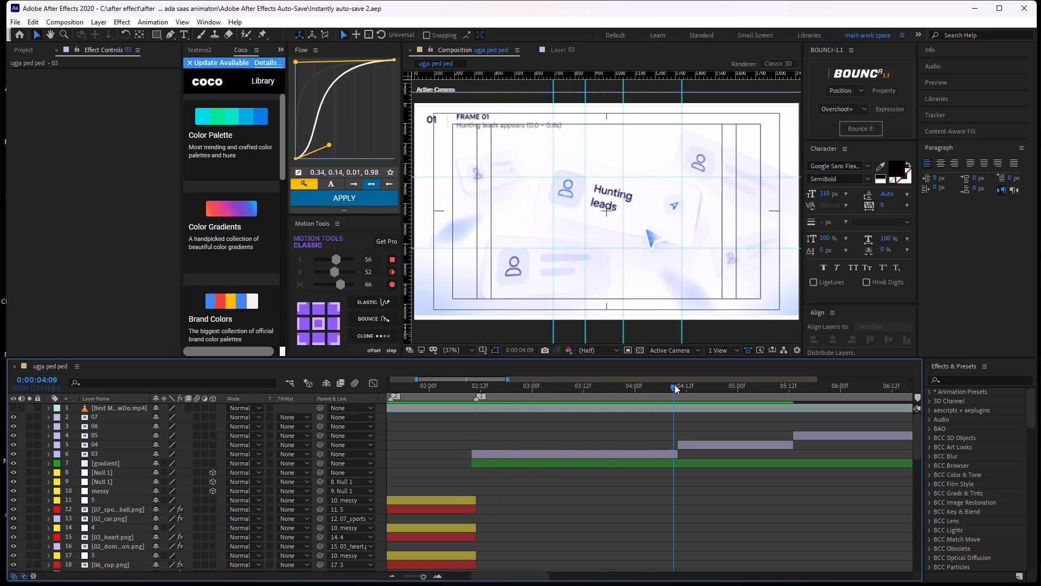
pyautogui.moveTo(674, 385); pyautogui.dragTo(682, 403)
# Switch back to Brave and look over the roadmap video's comments and recommendations while it plays.
pyautogui.hotkey('alt', 'Tab')
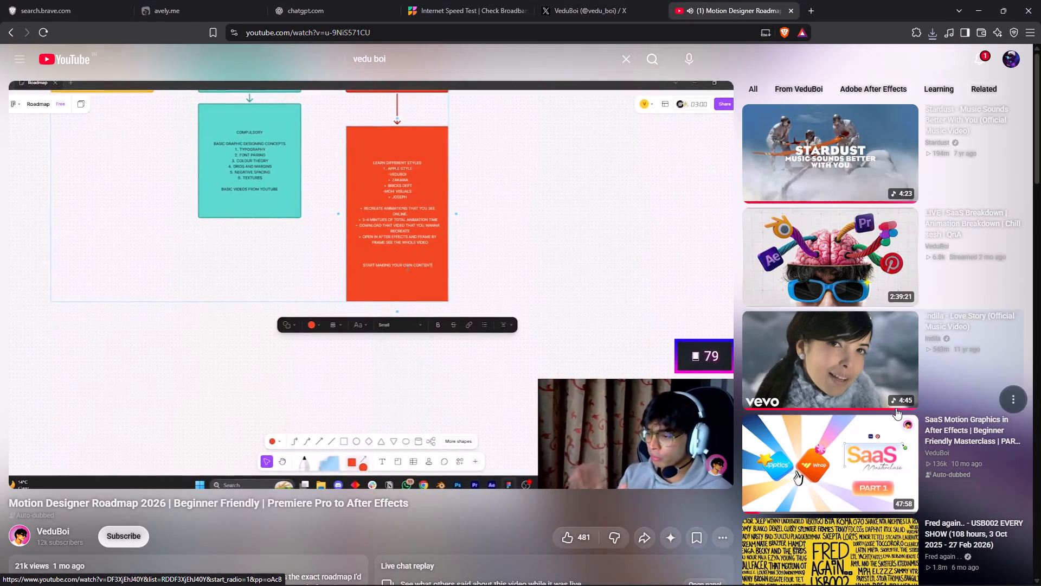
pyautogui.scroll(-1, 611, 507)
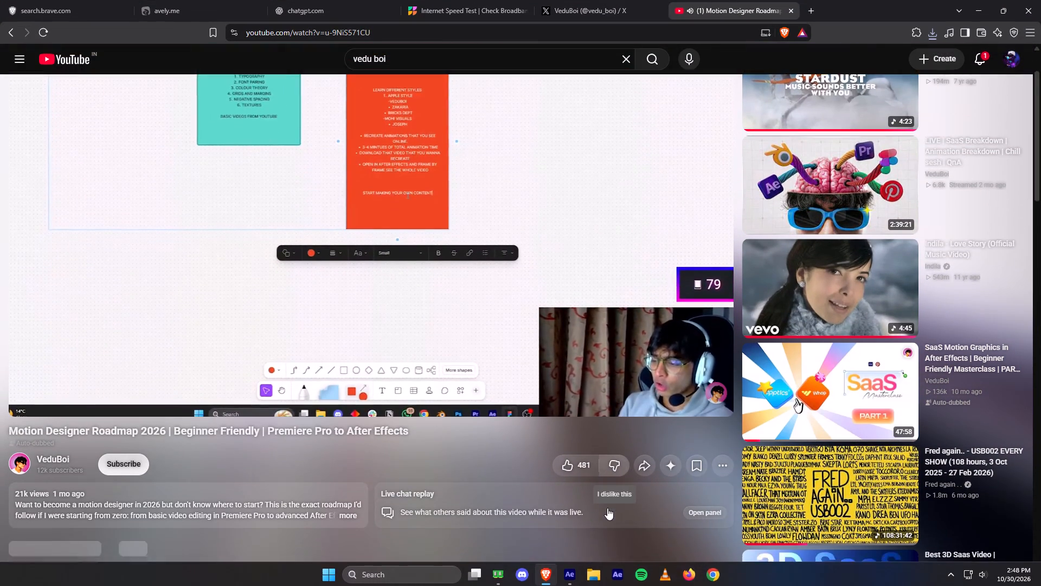
pyautogui.scroll(-1, 607, 508)
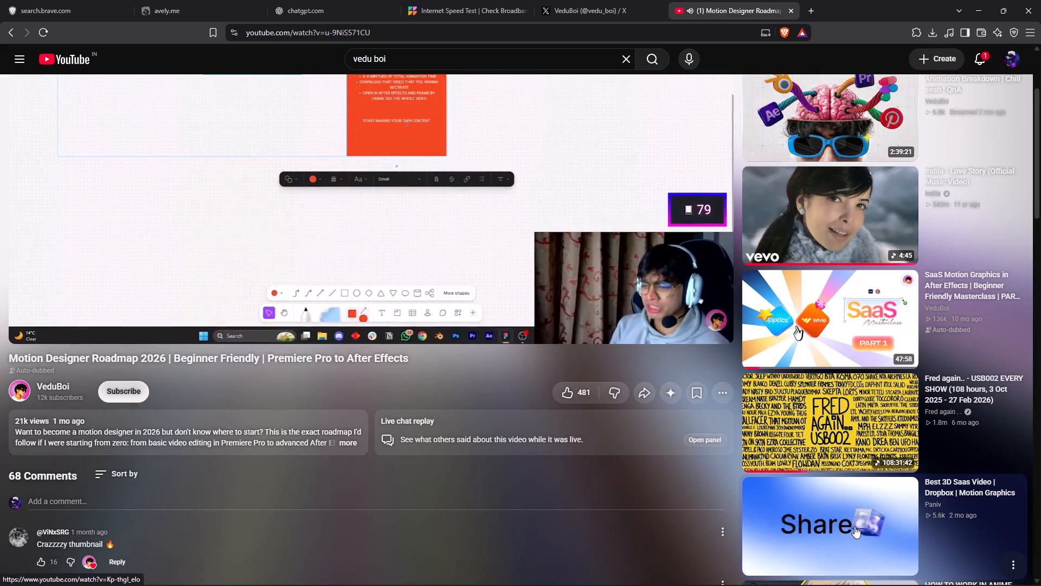
pyautogui.scroll(2, 439, 256)
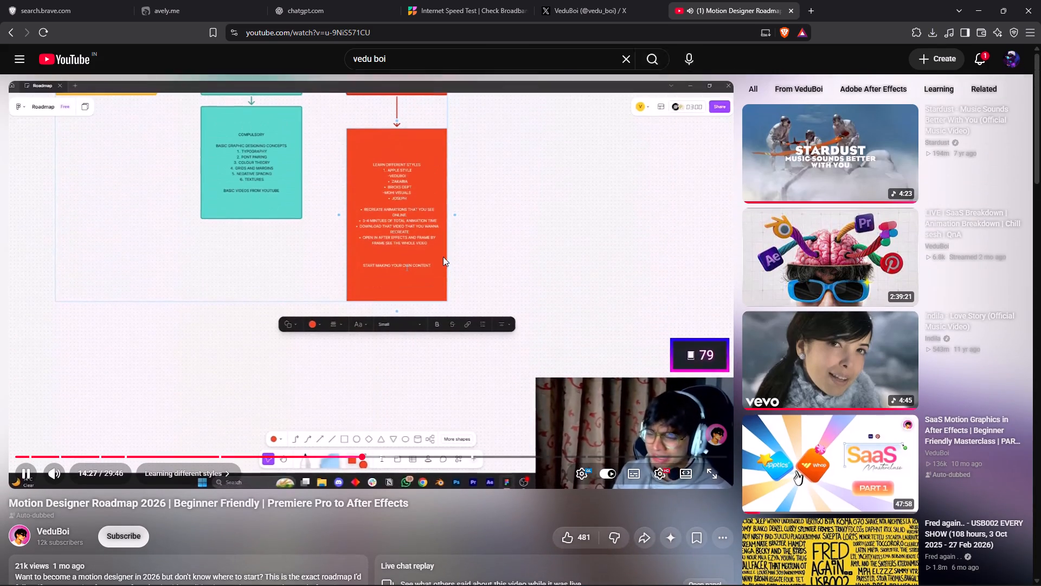
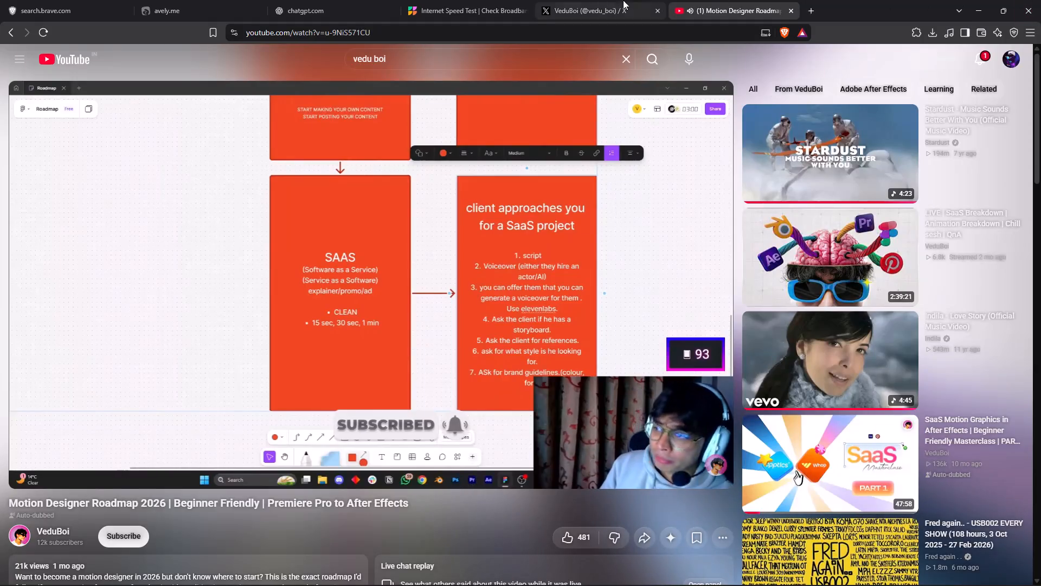
# Look through VeduBoi's X profile, going back up past the motion design posts to the pinned post and profile header.
pyautogui.click(599, 1)
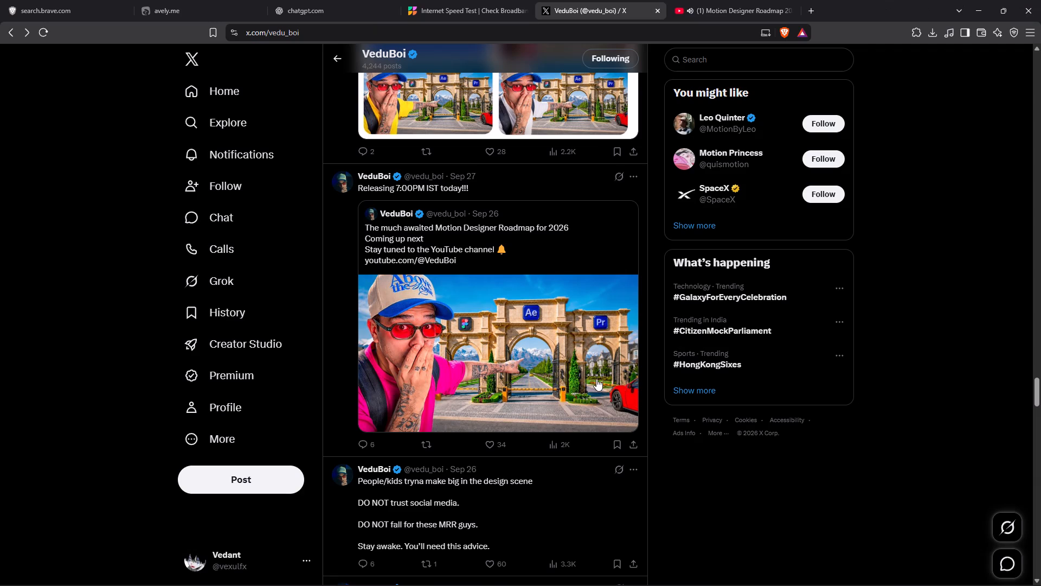
pyautogui.scroll(4, 246, 234)
pyautogui.scroll(3, 708, 129)
pyautogui.scroll(-1, 708, 129)
pyautogui.scroll(2, 709, 129)
pyautogui.scroll(4, 638, 165)
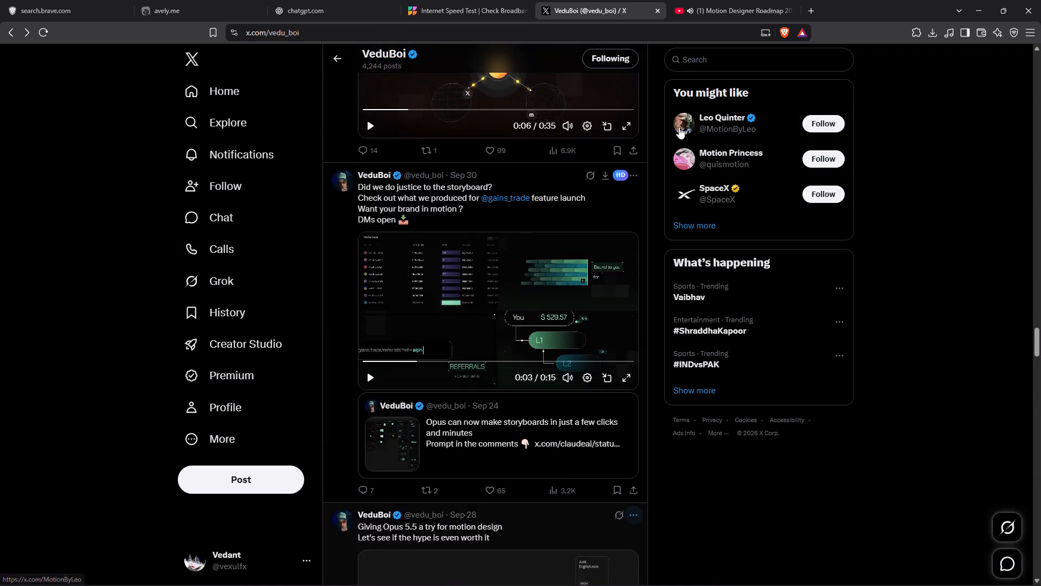
pyautogui.scroll(4, 679, 127)
pyautogui.scroll(-1, 793, 86)
pyautogui.scroll(3, 793, 86)
pyautogui.scroll(9, 935, 167)
pyautogui.scroll(-1, 935, 167)
pyautogui.scroll(5, 933, 166)
pyautogui.scroll(-1, 933, 165)
pyautogui.scroll(14, 933, 165)
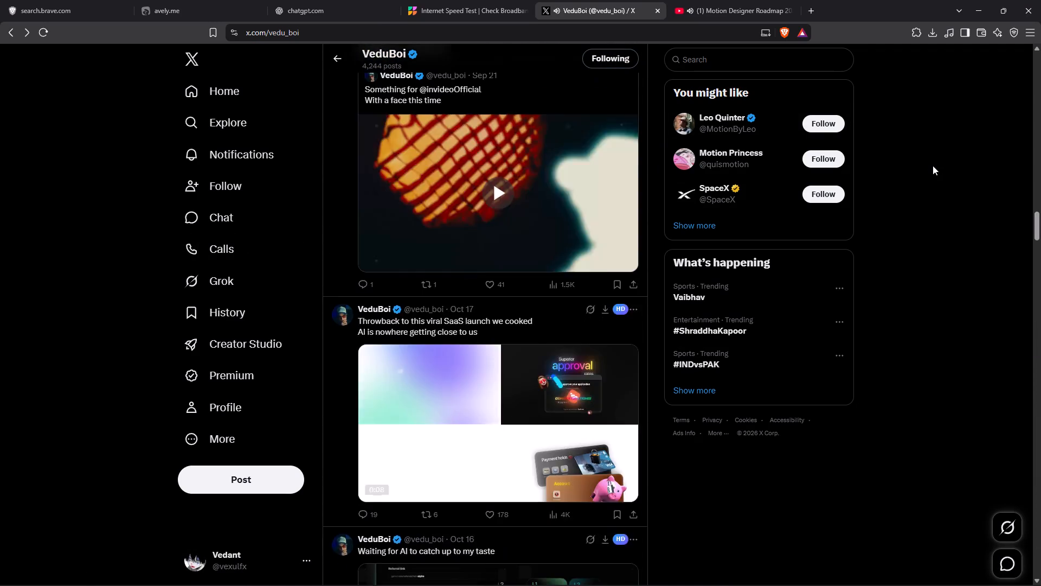
pyautogui.scroll(8, 933, 165)
pyautogui.scroll(-1, 933, 165)
pyautogui.scroll(1, 933, 165)
pyautogui.scroll(-1, 933, 165)
pyautogui.scroll(2, 933, 165)
pyautogui.scroll(-1, 933, 165)
pyautogui.scroll(20, 933, 165)
pyautogui.scroll(3, 933, 165)
pyautogui.scroll(-1, 933, 165)
pyautogui.scroll(4, 933, 165)
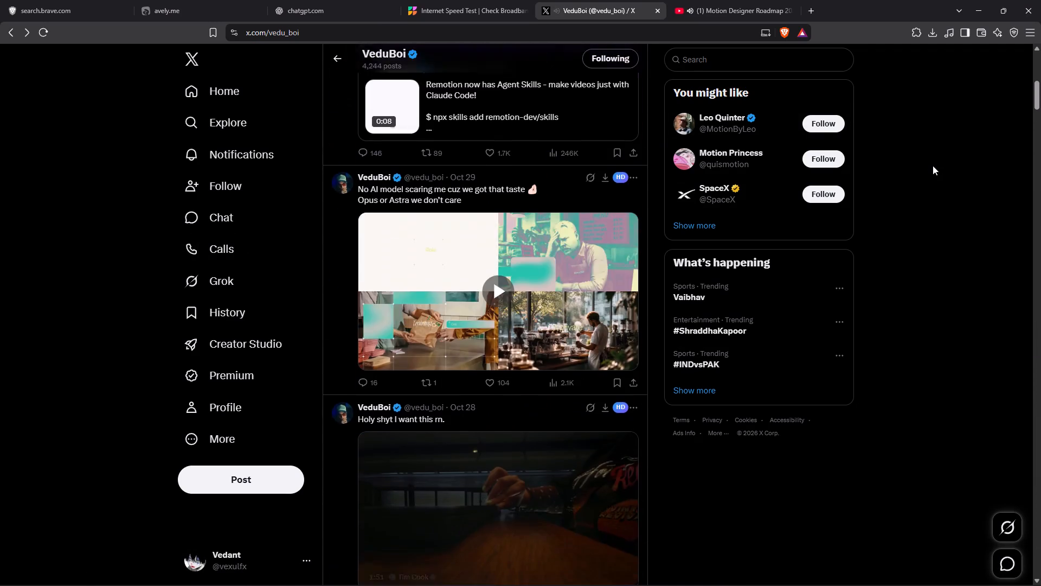
pyautogui.scroll(15, 933, 165)
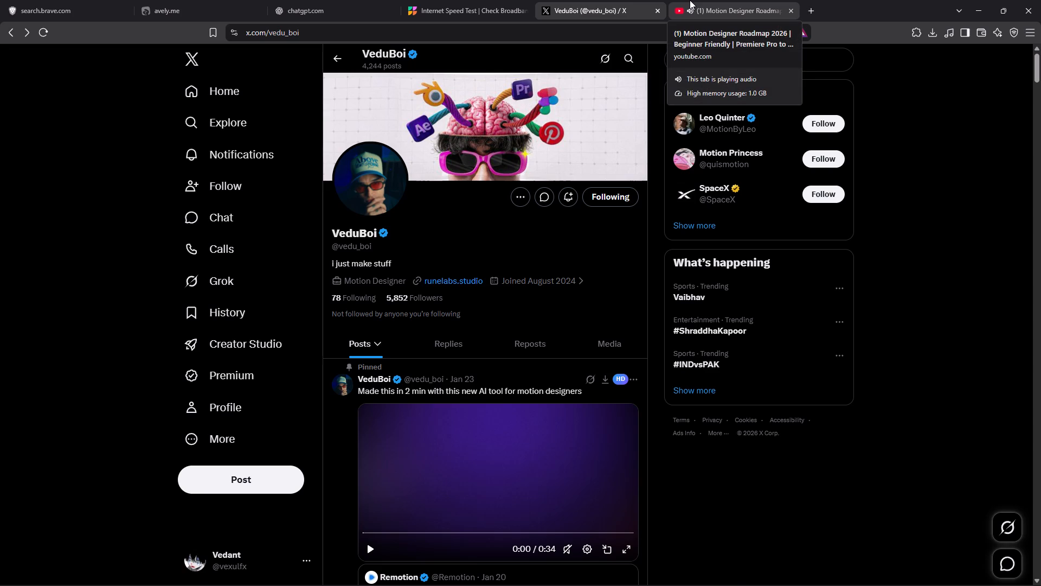
# Return to the Motion Designer Roadmap 2026 video and keep watching the section on handling a client's SaaS project.
pyautogui.click(725, 0)
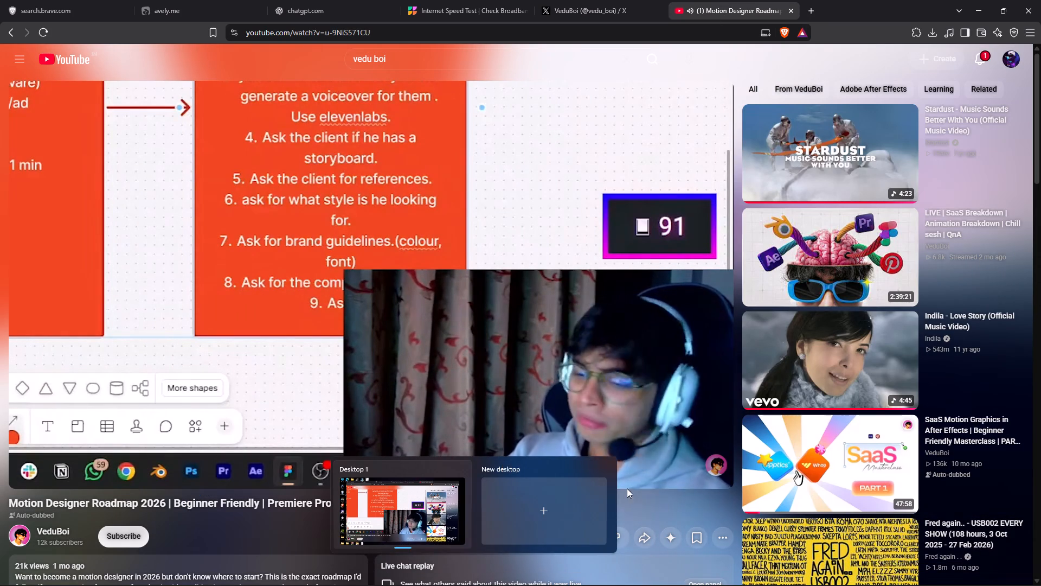
pyautogui.click(653, 507)
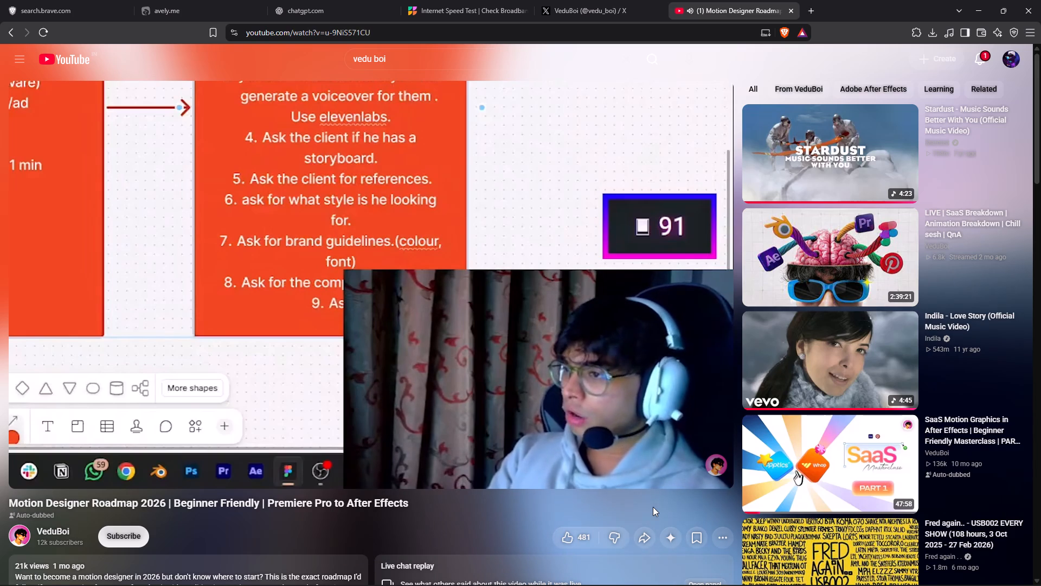
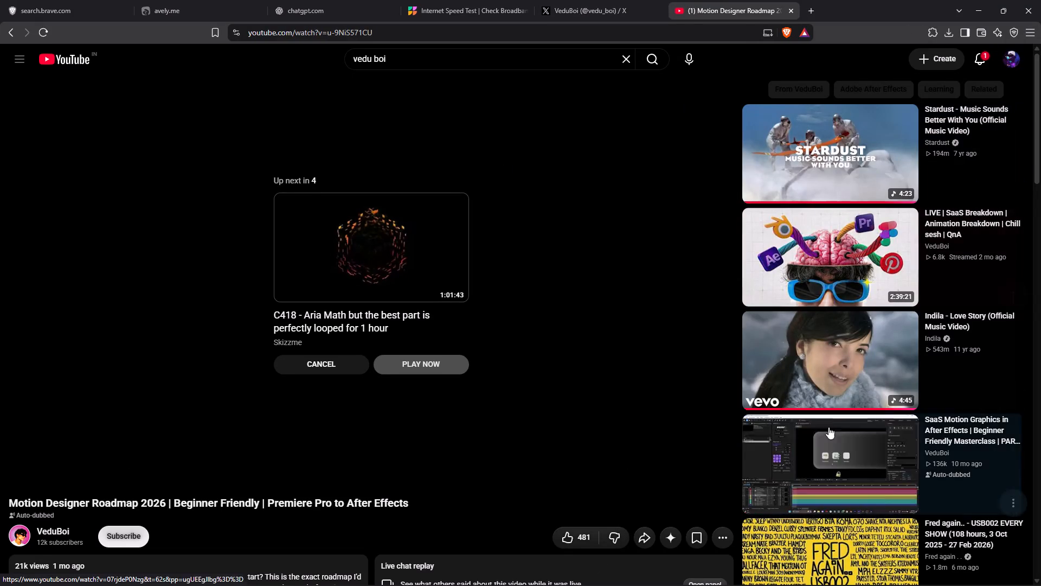
# Play the Stardust - Music Sounds Better With You music video and adjust its playback settings.
pyautogui.click(869, 133)
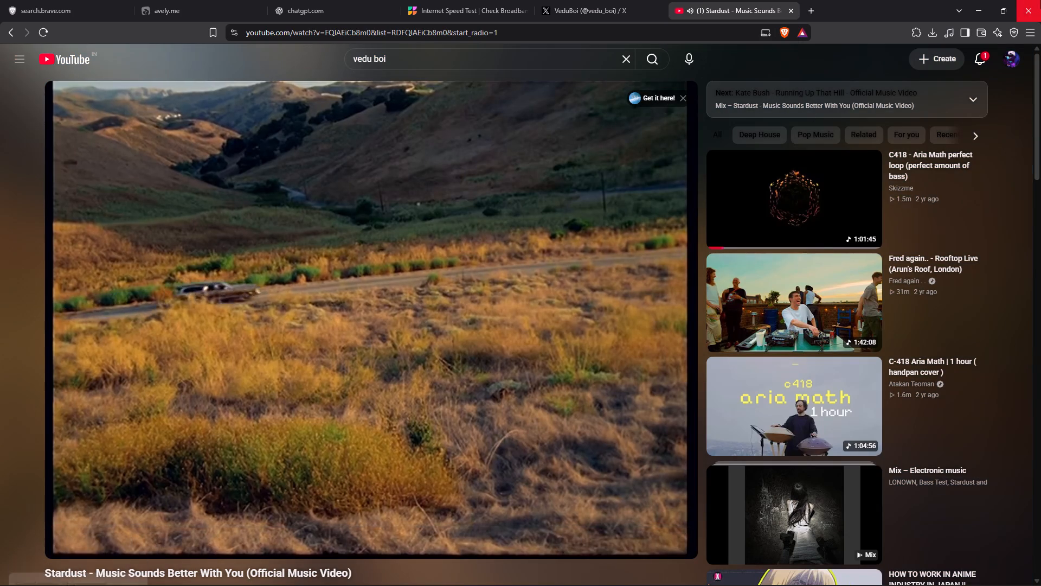
pyautogui.click(619, 542)
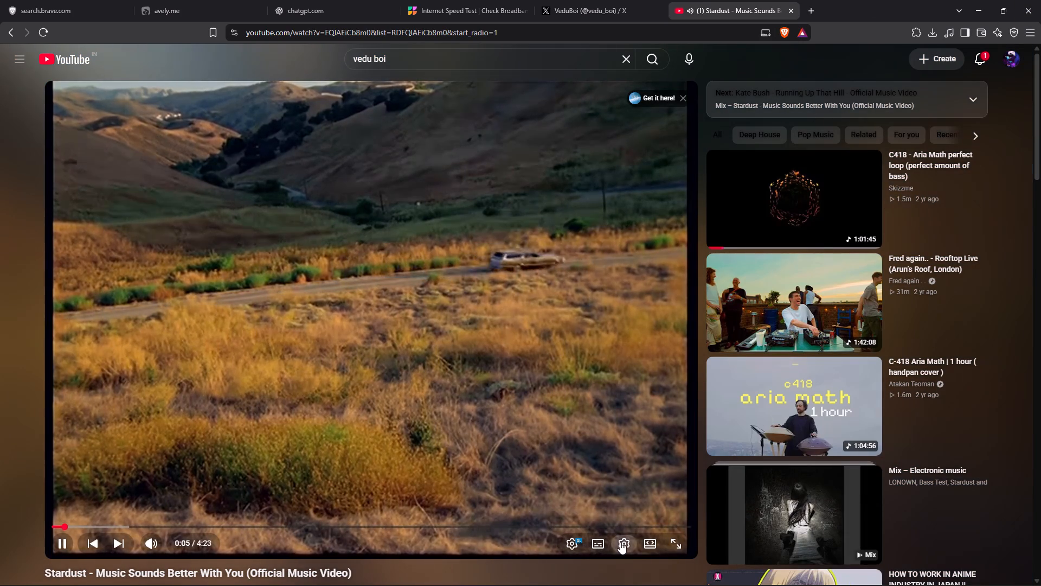
pyautogui.click(627, 496)
pyautogui.click(613, 492)
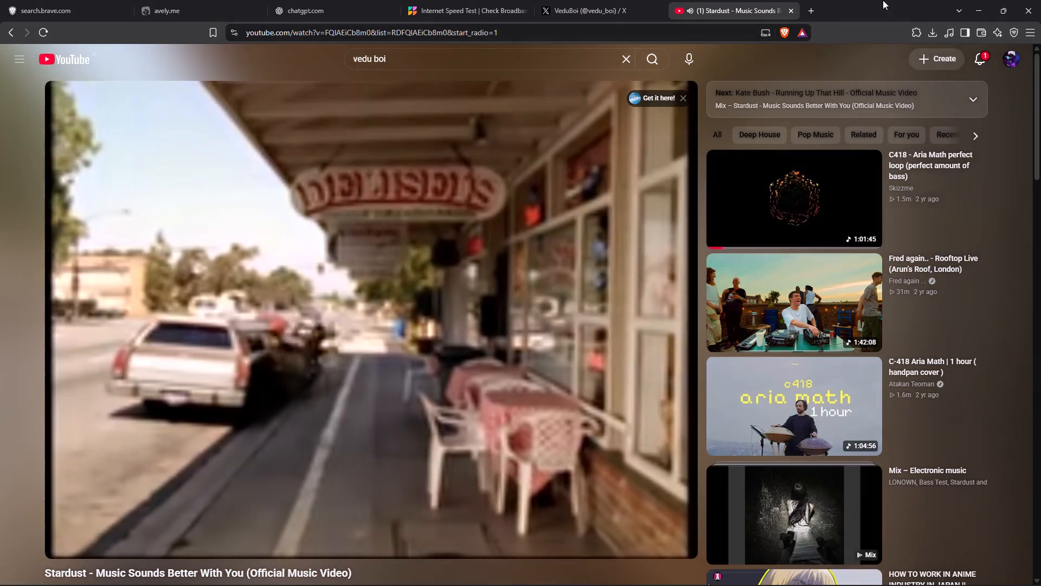
# Switch to After Effects, scrub the ugja ped ped composition back to 0:00:02:07 and look through the opening scene's layer stack.
pyautogui.click(988, 4)
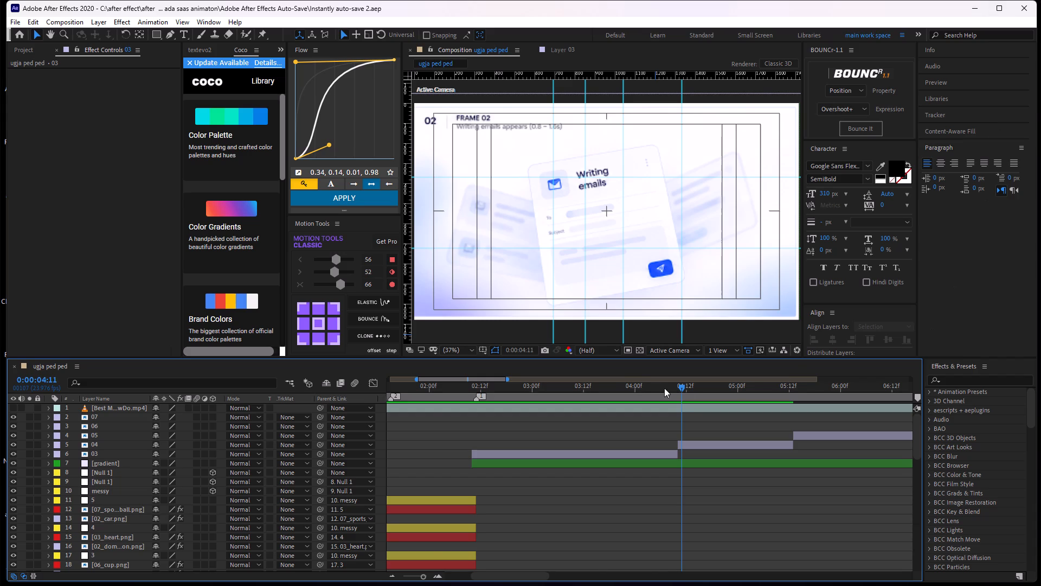
pyautogui.moveTo(691, 388); pyautogui.dragTo(472, 474)
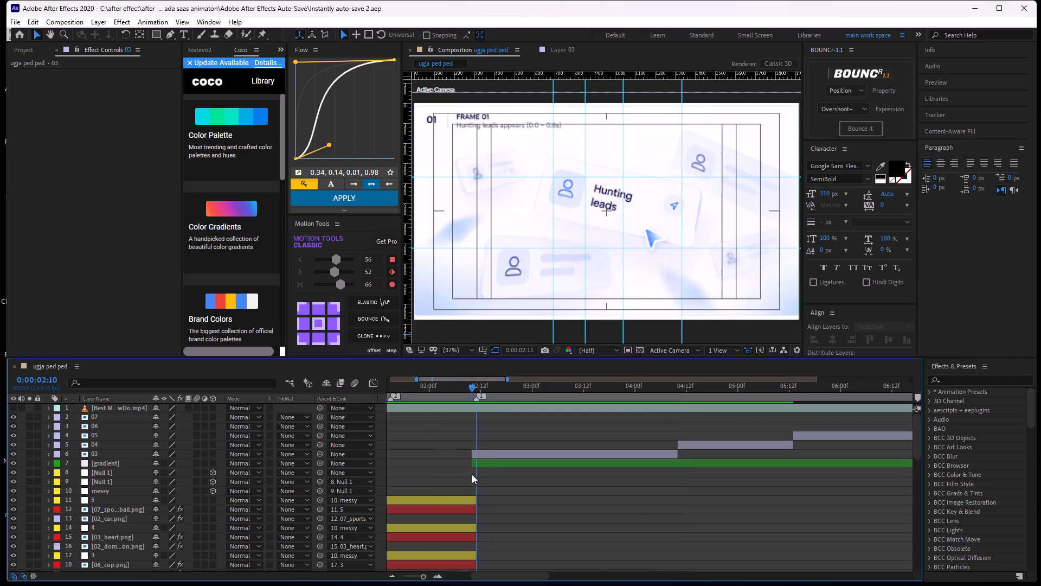
pyautogui.moveTo(472, 474); pyautogui.dragTo(451, 479)
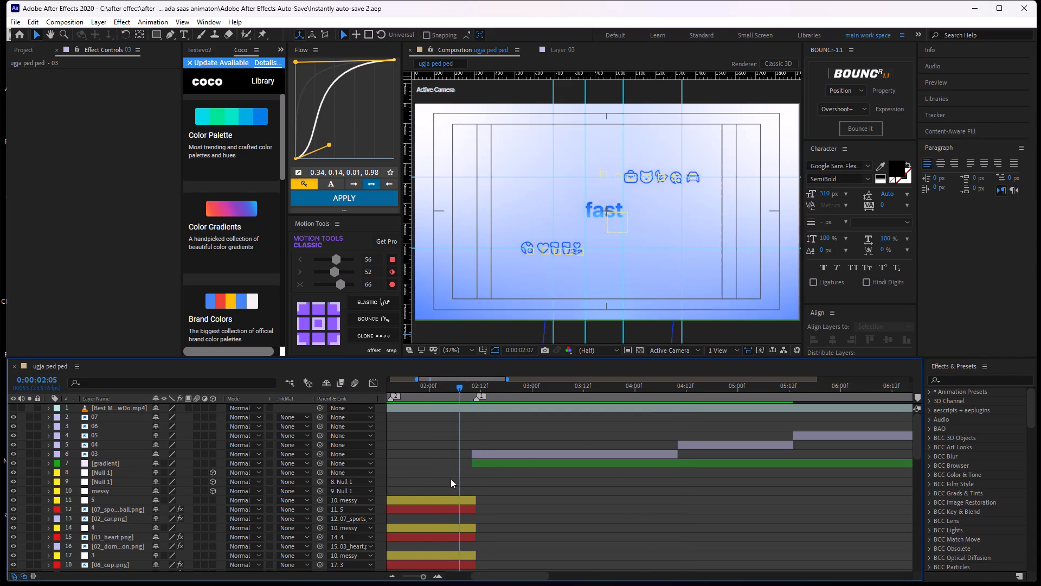
pyautogui.moveTo(451, 479); pyautogui.dragTo(459, 480)
pyautogui.moveTo(505, 498); pyautogui.dragTo(504, 424, button='middle')
pyautogui.moveTo(484, 482); pyautogui.dragTo(527, 377, button='middle')
pyautogui.moveTo(502, 473); pyautogui.dragTo(590, 426, button='middle')
pyautogui.scroll(1, 583, 426)
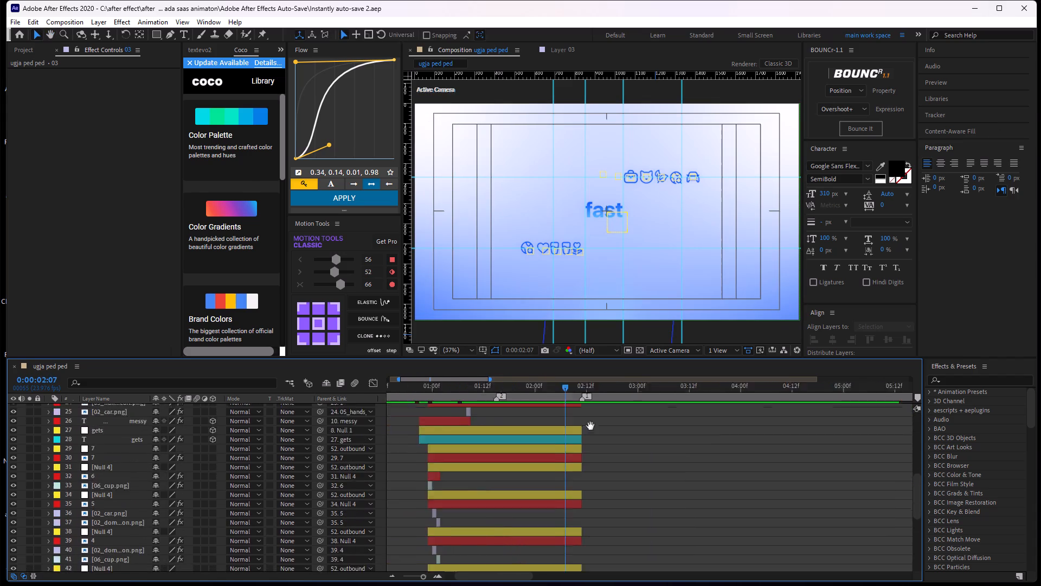
pyautogui.moveTo(590, 426); pyautogui.dragTo(585, 424, button='middle')
pyautogui.keyDown('alt'); pyautogui.scroll(-2, 584, 424); pyautogui.keyUp('alt')
pyautogui.moveTo(482, 504); pyautogui.dragTo(510, 447, button='middle')
pyautogui.moveTo(475, 557); pyautogui.dragTo(548, 346, button='middle')
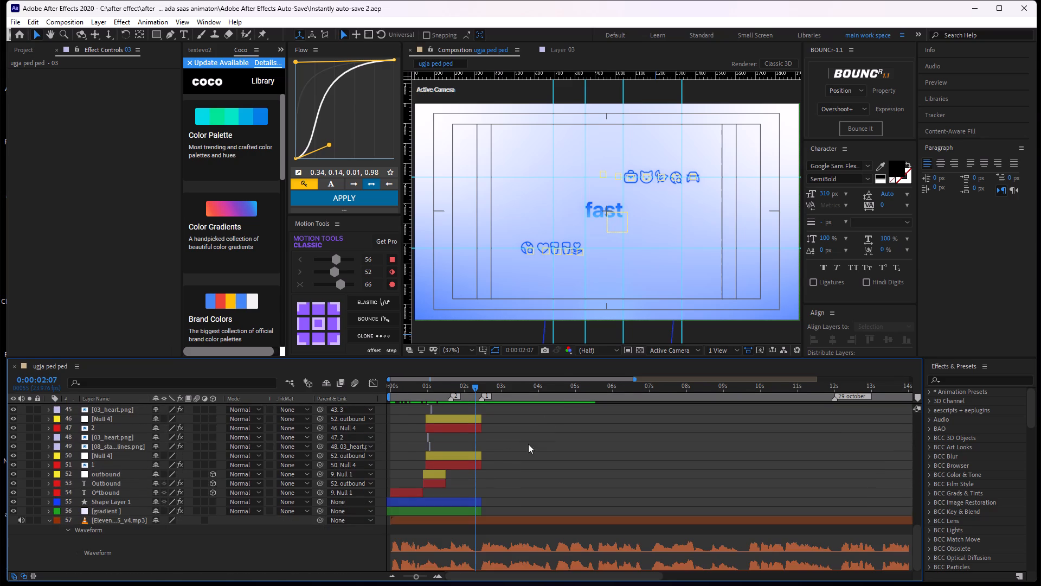
pyautogui.moveTo(528, 443); pyautogui.dragTo(581, 338, button='middle')
pyautogui.moveTo(494, 475); pyautogui.dragTo(534, 321, button='middle')
pyautogui.keyDown('alt'); pyautogui.scroll(1, 508, 443); pyautogui.keyUp('alt')
pyautogui.moveTo(476, 472); pyautogui.dragTo(629, 443, button='middle')
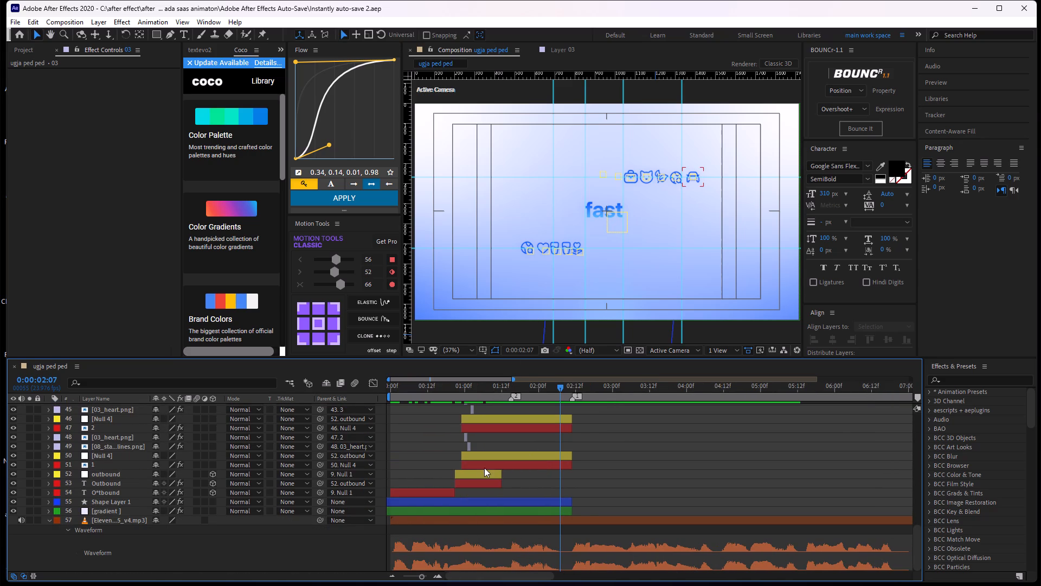
# Inspect the opening scene's text and null layers by selecting layer 1, Outbound, the outbound and messy nulls, and both Null 1 layers.
pyautogui.click(517, 462)
pyautogui.click(538, 438)
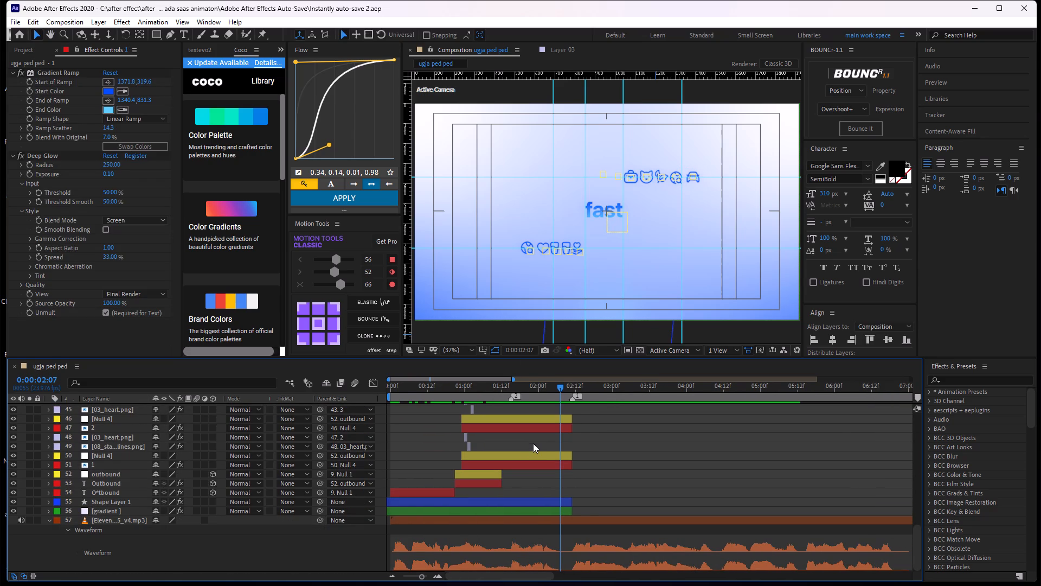
pyautogui.click(497, 468)
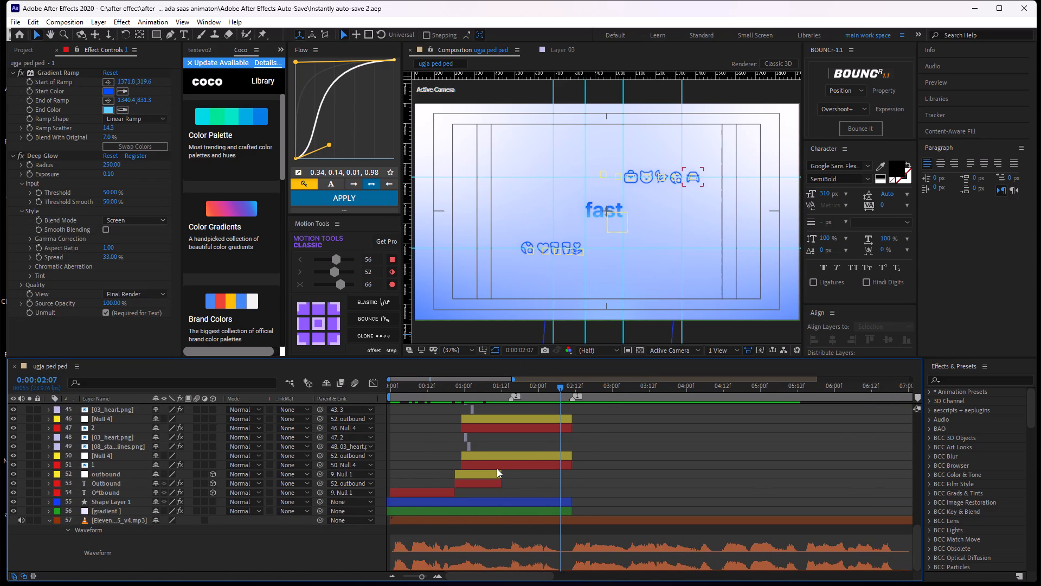
pyautogui.click(500, 482)
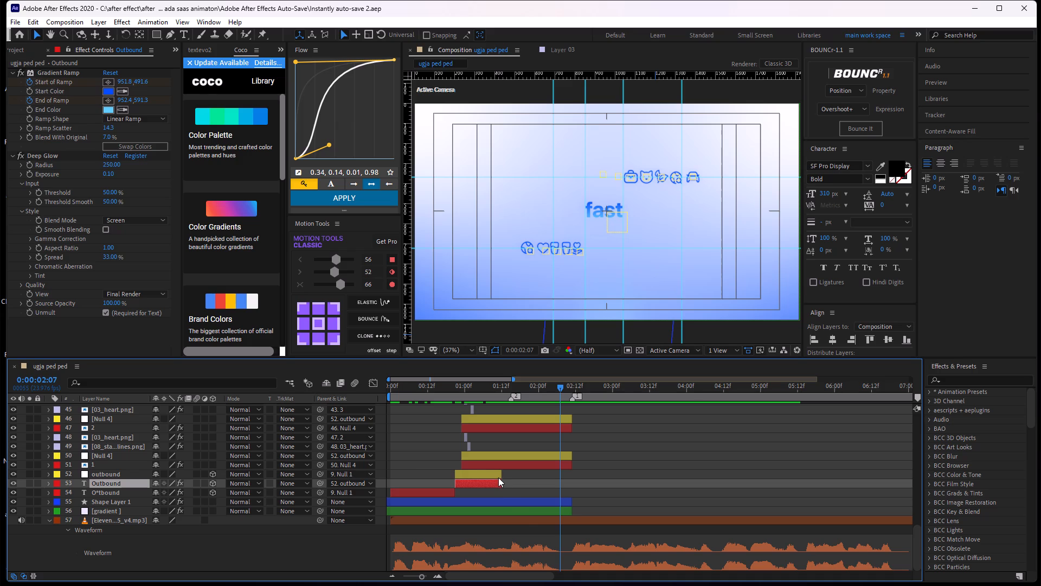
pyautogui.click(480, 470)
pyautogui.scroll(9, 520, 444)
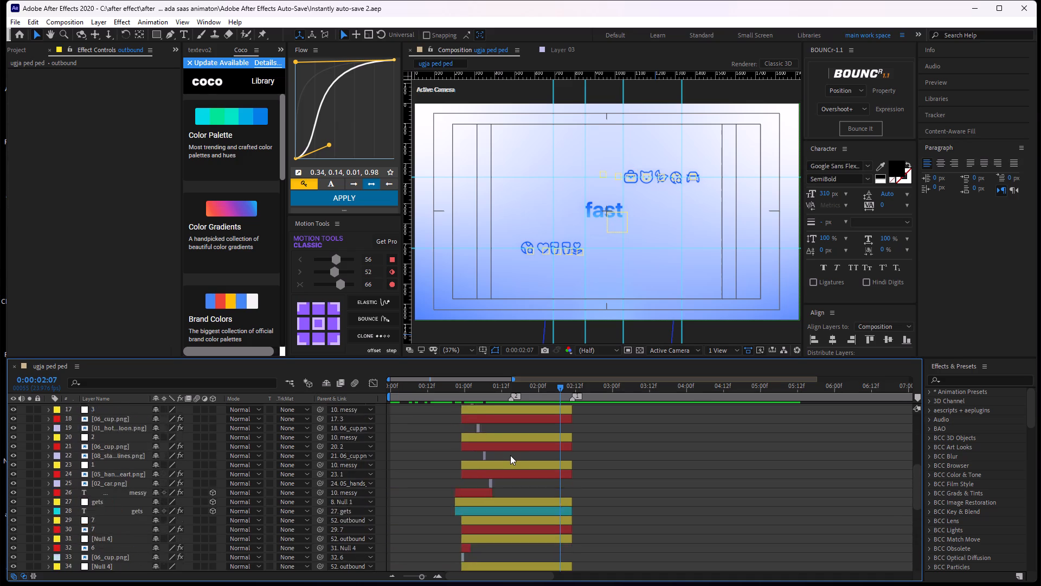
pyautogui.scroll(1, 510, 455)
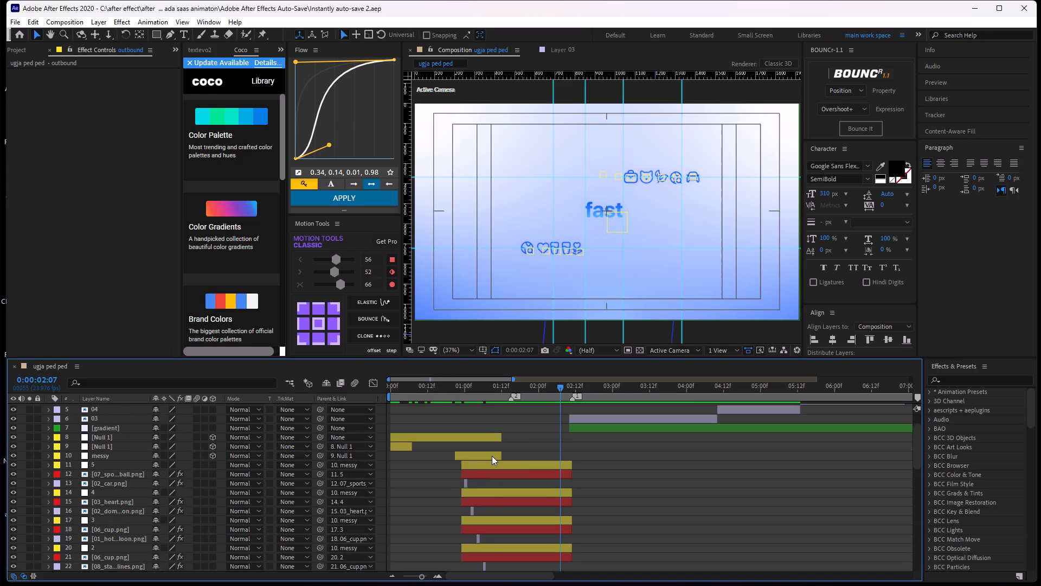
pyautogui.click(480, 456)
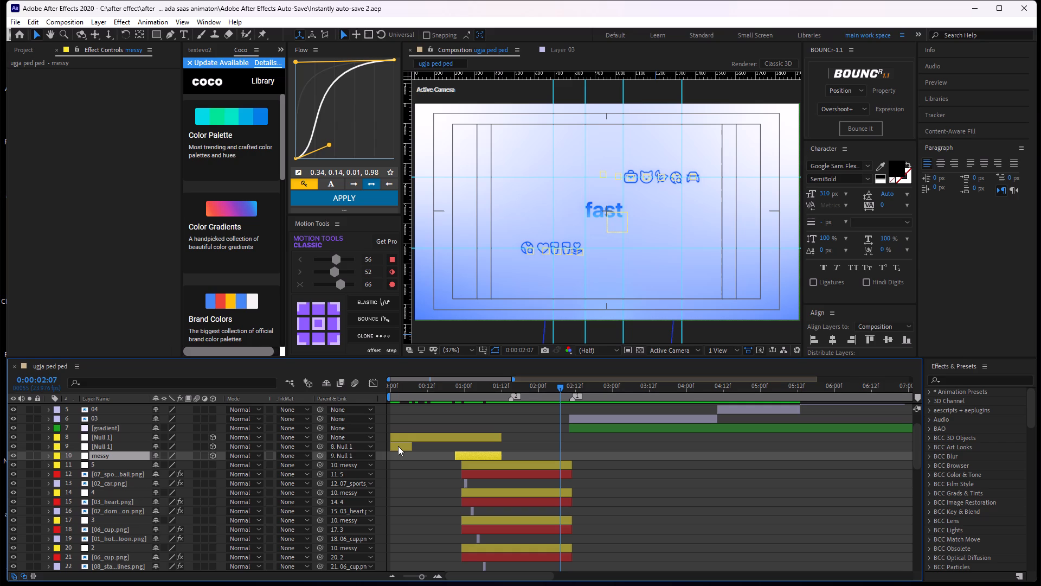
pyautogui.click(398, 446)
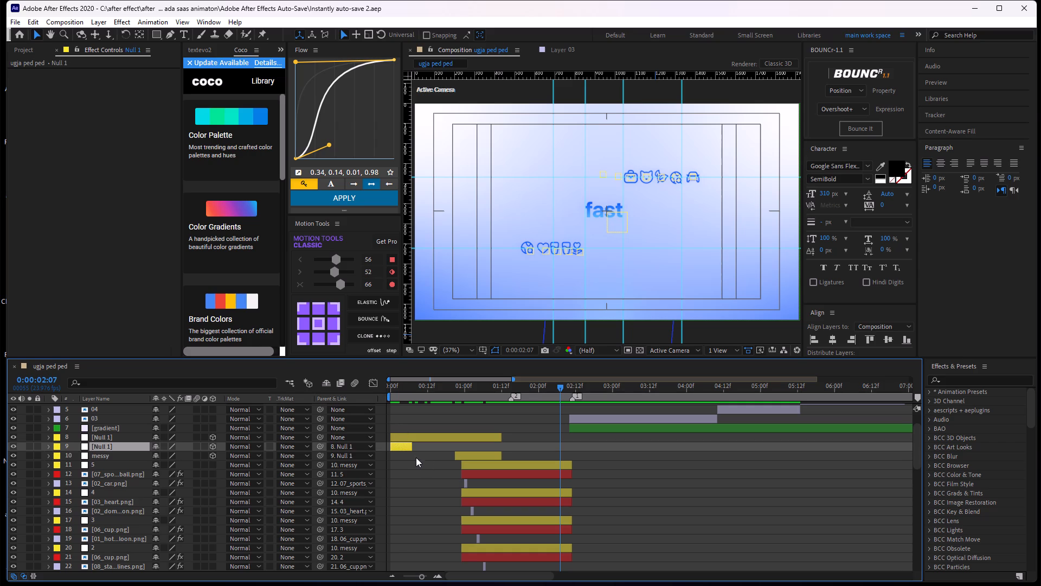
pyautogui.click(423, 440)
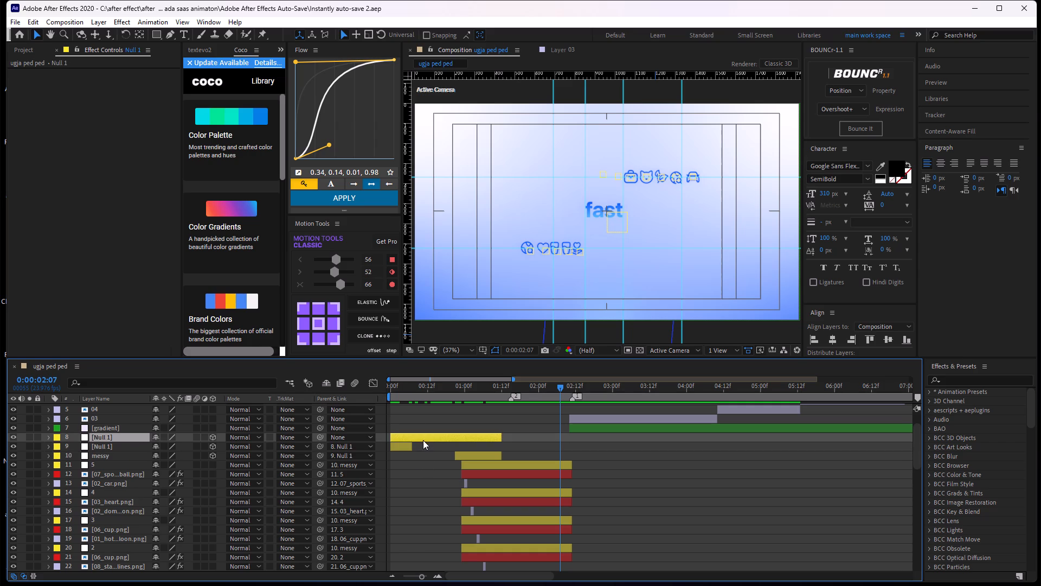
# Reveal the upper Null 1 layer's keyframed properties and move the current time to its second Position keyframe at 0:00:00:20.
pyautogui.press('u')
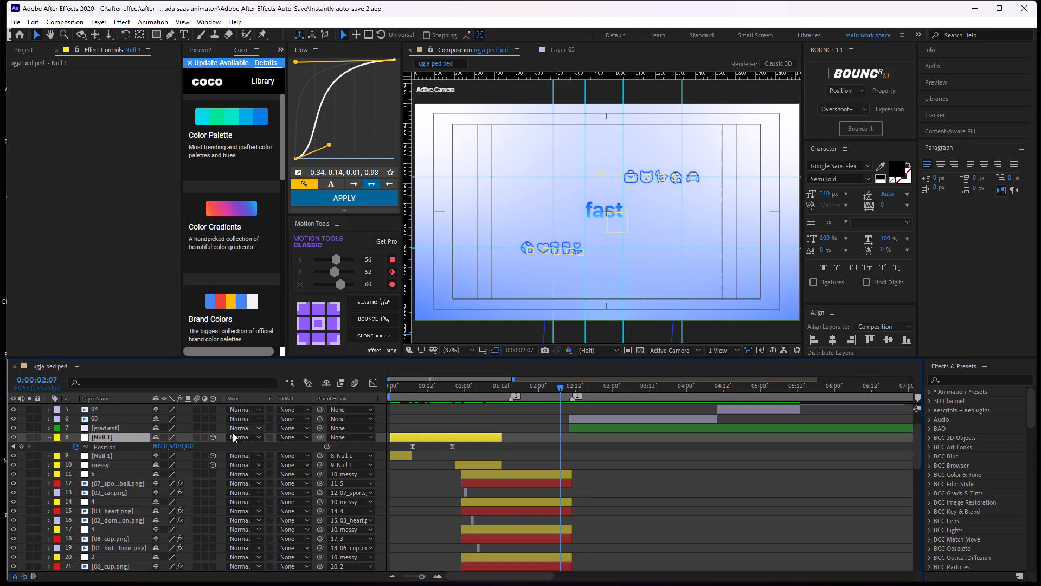
pyautogui.moveTo(456, 390); pyautogui.dragTo(449, 389)
pyautogui.moveTo(449, 389); pyautogui.dragTo(453, 437)
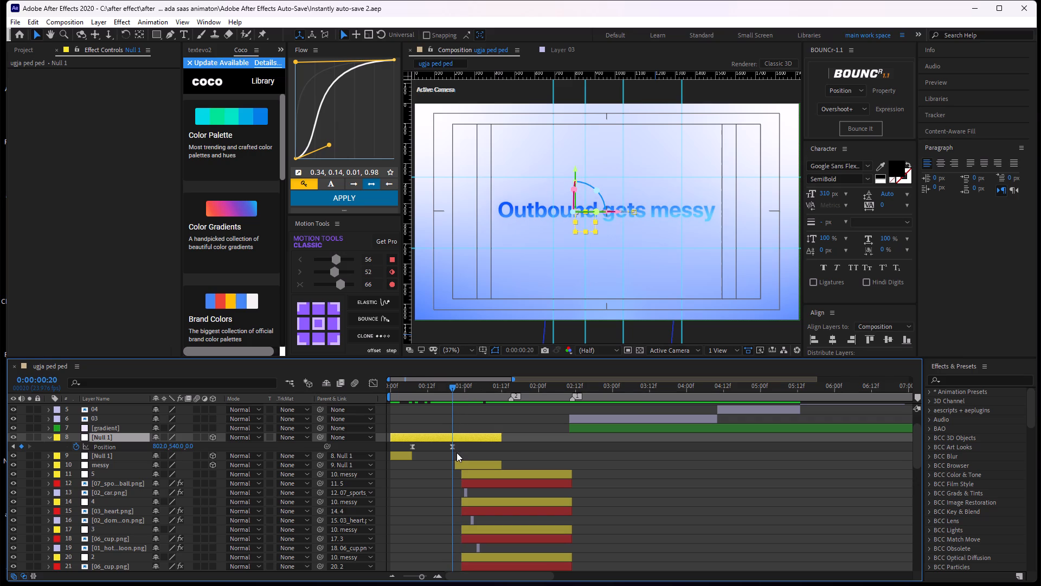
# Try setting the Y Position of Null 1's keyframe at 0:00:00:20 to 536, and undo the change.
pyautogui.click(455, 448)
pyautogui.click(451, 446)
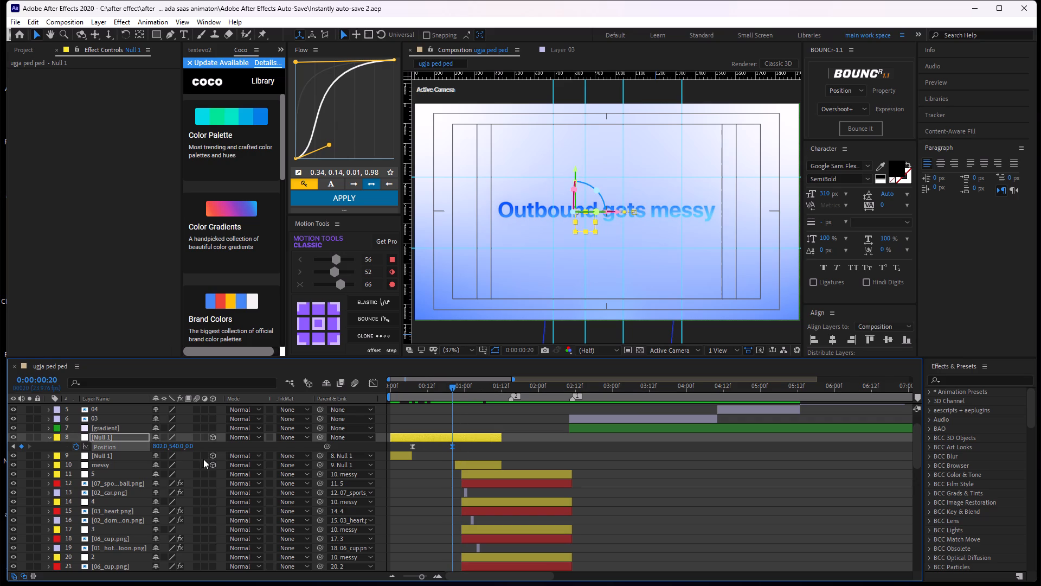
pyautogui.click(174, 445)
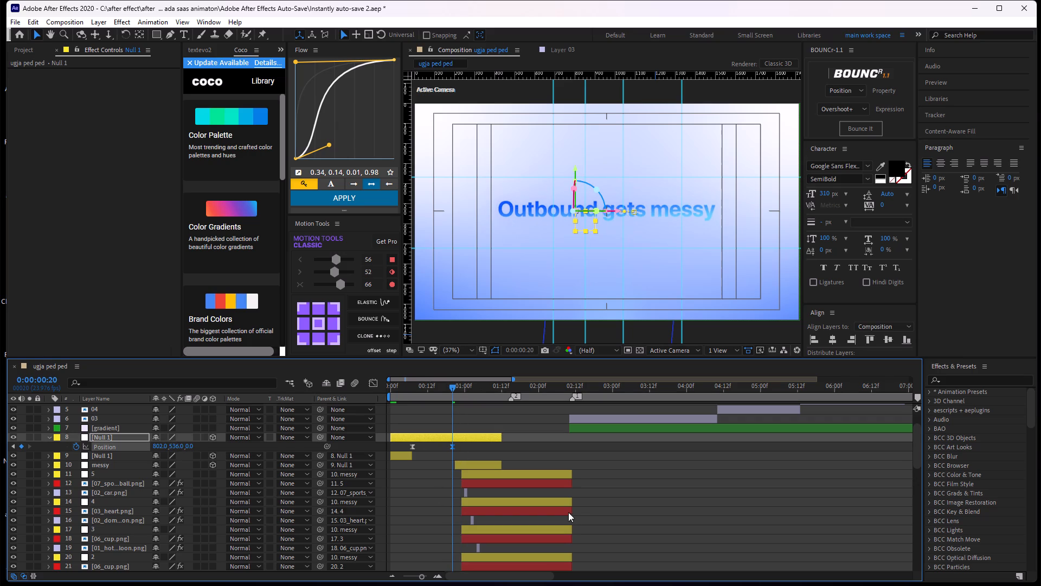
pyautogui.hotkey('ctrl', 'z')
# Duplicate the upper Null 1 layer, keeping the copy's start aligned with the original.
pyautogui.click(497, 439)
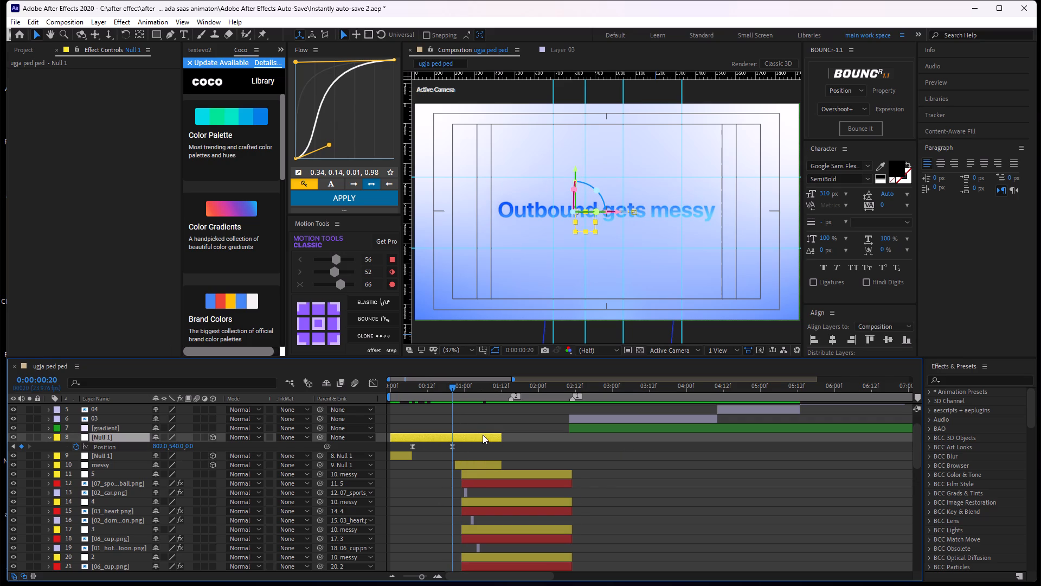
pyautogui.click(480, 432)
pyautogui.click(479, 440)
pyautogui.hotkey('ctrl', 'd')
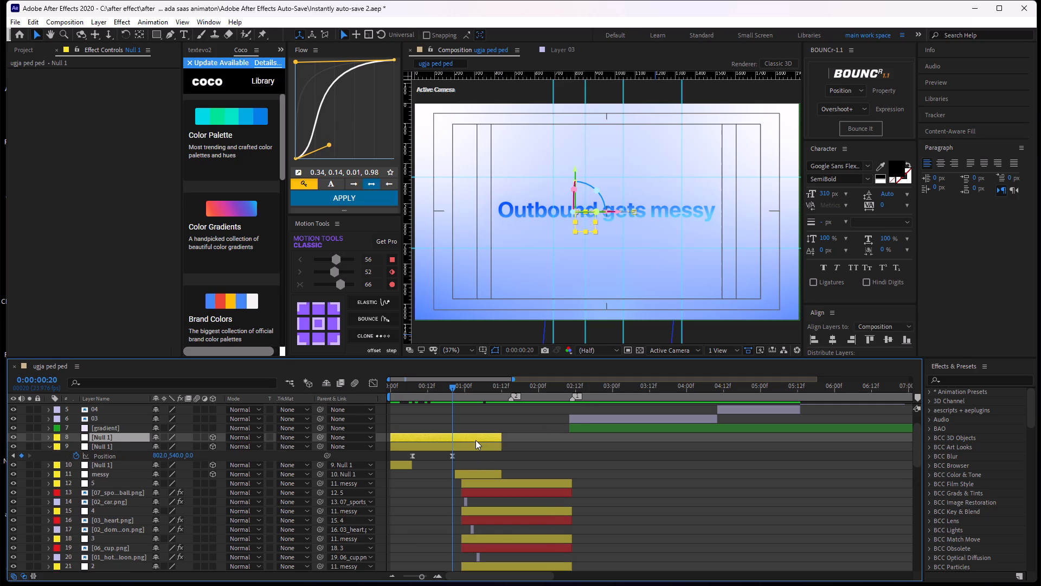
pyautogui.moveTo(475, 440); pyautogui.dragTo(473, 454)
pyautogui.moveTo(473, 454); pyautogui.dragTo(475, 470)
# Extend the ends of the duplicated and original Null 1 layers and the messy null to about where layer 03 begins.
pyautogui.moveTo(500, 436); pyautogui.dragTo(569, 455)
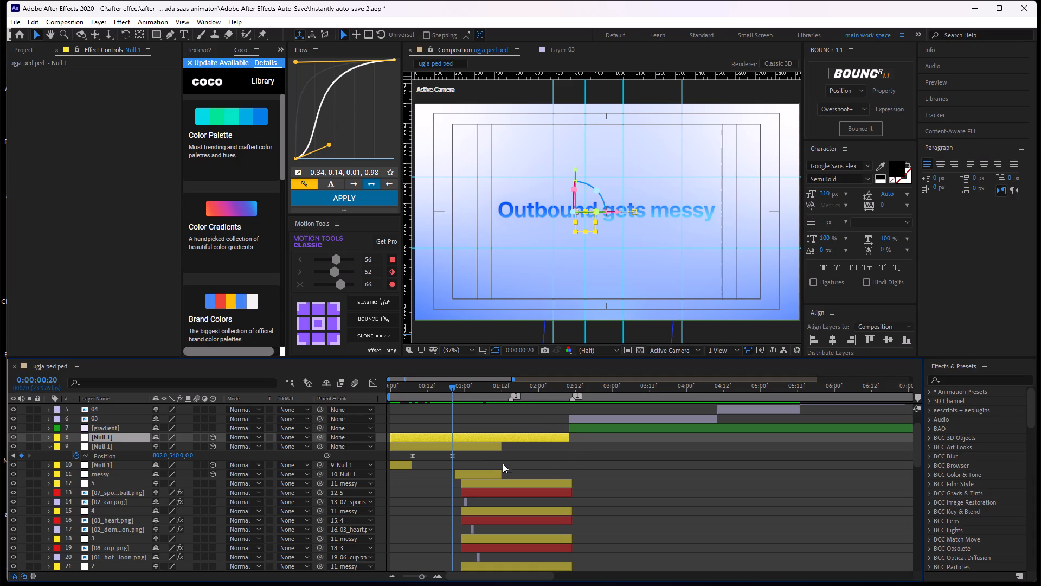
pyautogui.moveTo(501, 449); pyautogui.dragTo(566, 453)
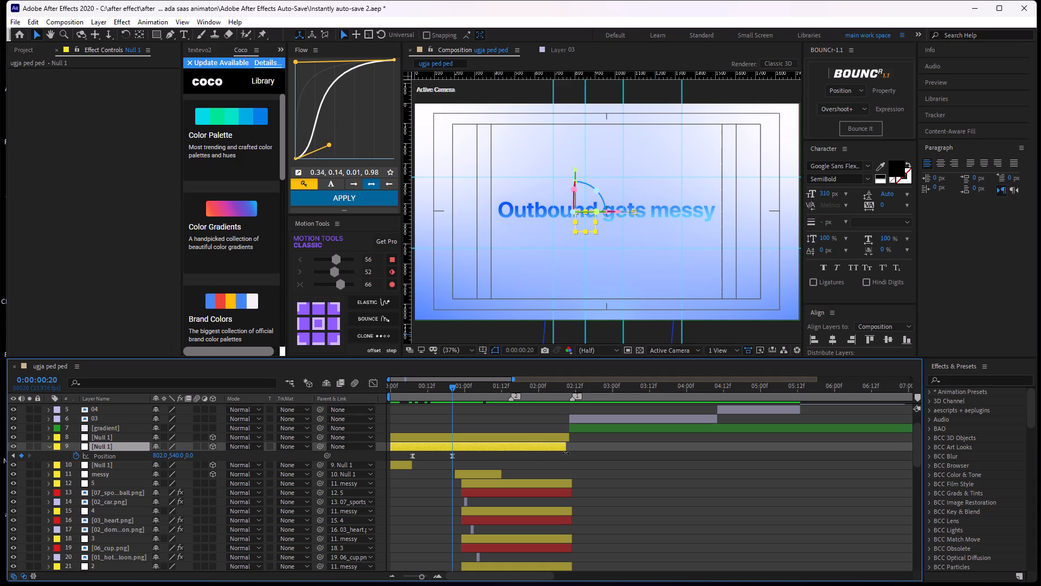
pyautogui.moveTo(566, 453); pyautogui.dragTo(569, 453)
pyautogui.moveTo(503, 476); pyautogui.dragTo(567, 480)
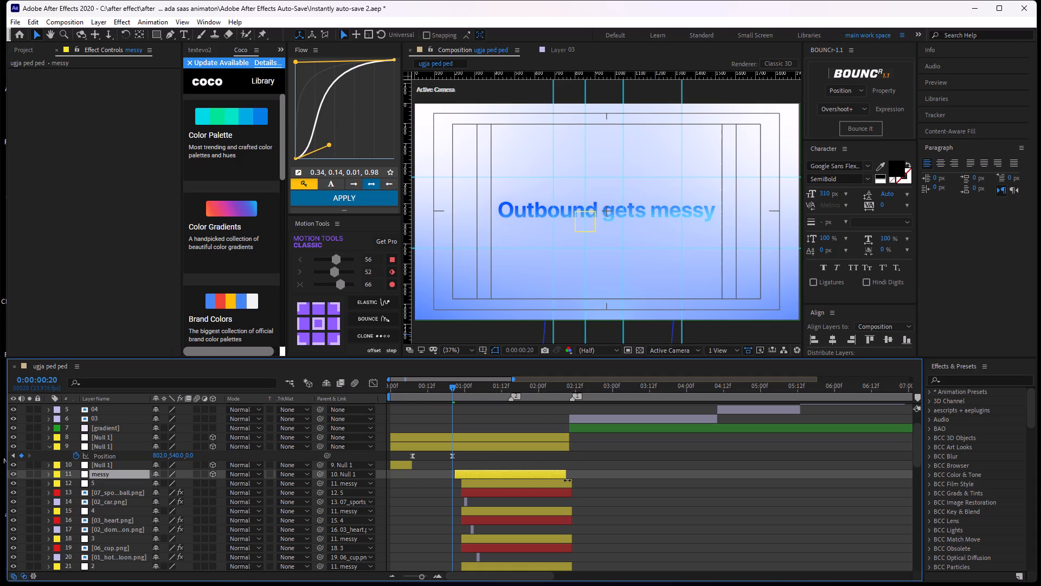
pyautogui.moveTo(567, 480); pyautogui.dragTo(572, 480)
# Extend the end of the outbound null to match the end of the icon layers above it.
pyautogui.scroll(1, 573, 527)
pyautogui.scroll(-2, 573, 527)
pyautogui.scroll(-3, 499, 472)
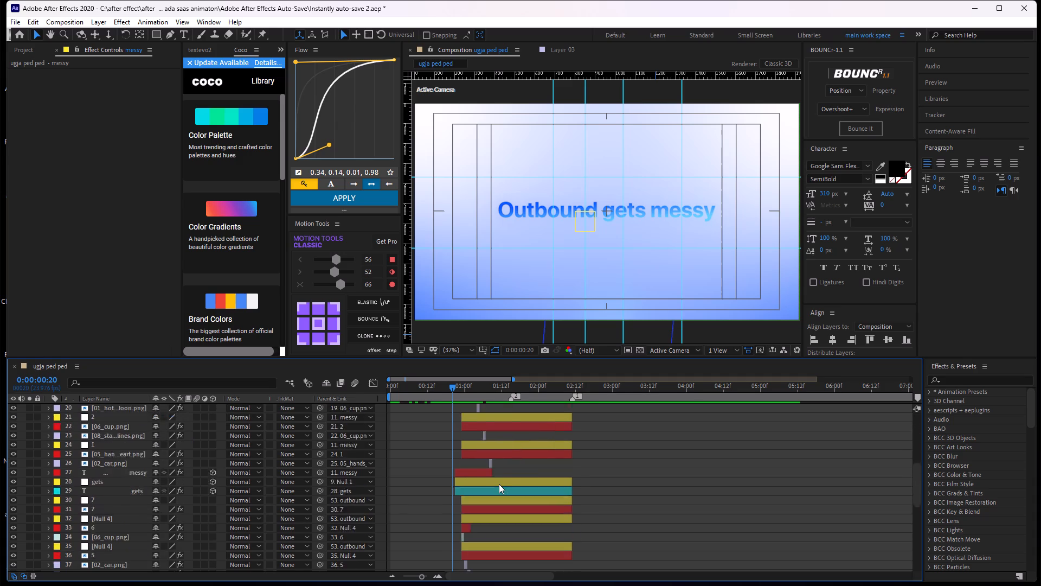
pyautogui.scroll(-1, 499, 484)
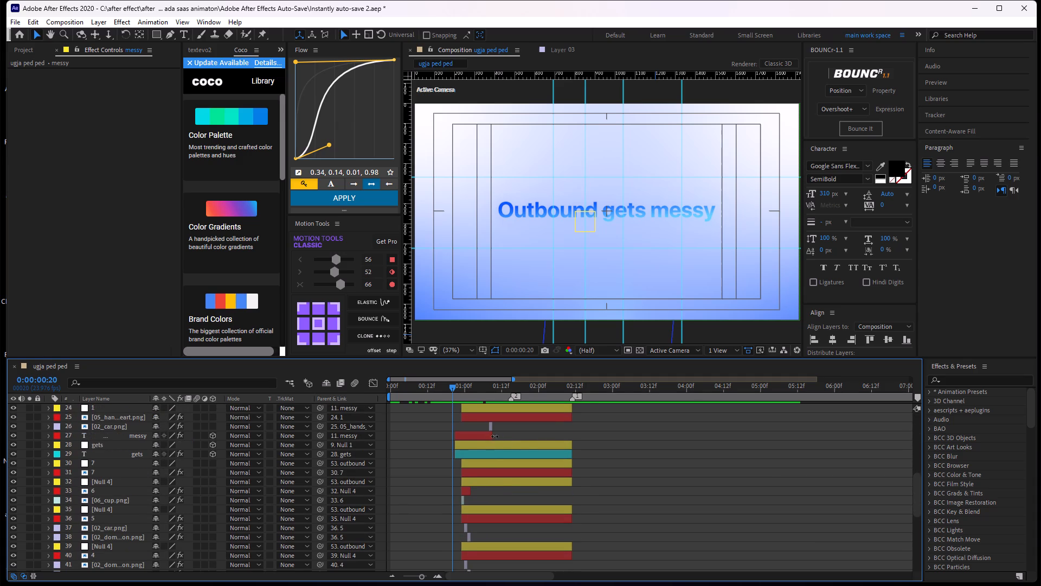
pyautogui.scroll(2, 523, 437)
pyautogui.scroll(-8, 568, 492)
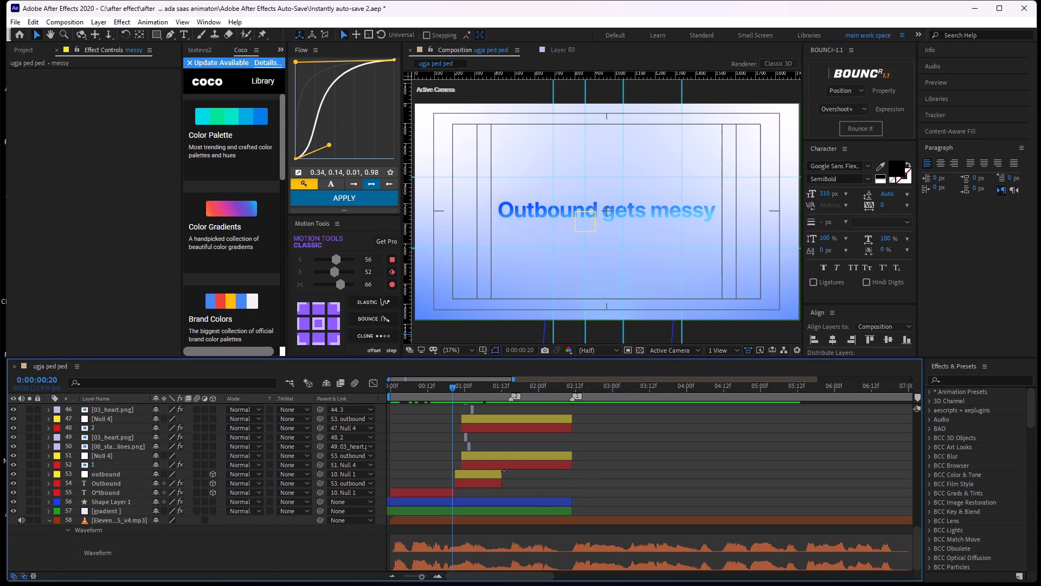
pyautogui.moveTo(499, 471); pyautogui.dragTo(570, 473)
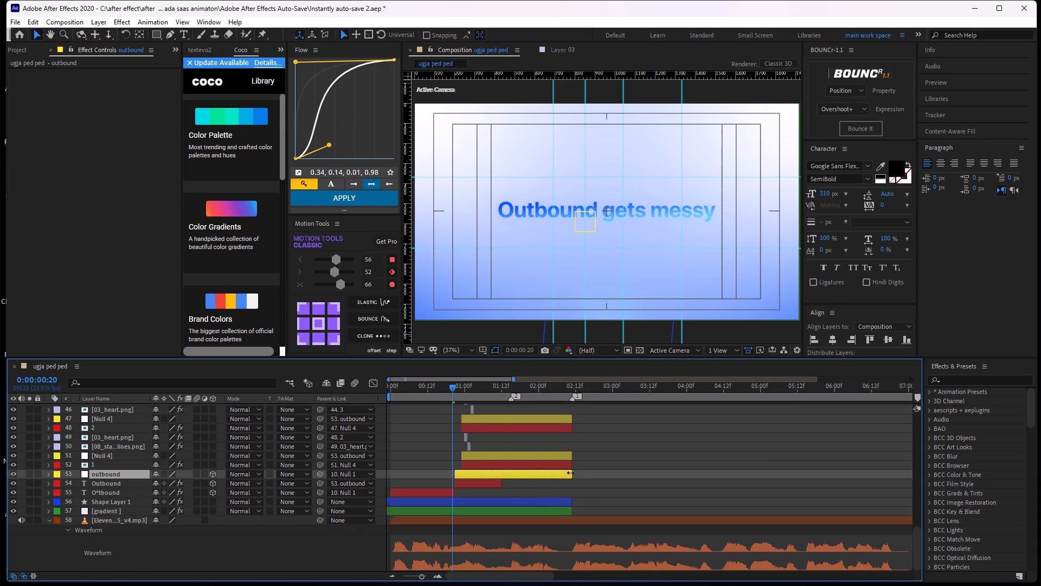
# Parent the original Null 1 in layer 9 to the duplicated Null 1 directly above it.
pyautogui.moveTo(570, 473); pyautogui.dragTo(571, 473)
pyautogui.scroll(4, 569, 440)
pyautogui.scroll(-1, 597, 448)
pyautogui.scroll(6, 597, 448)
pyautogui.scroll(3, 555, 465)
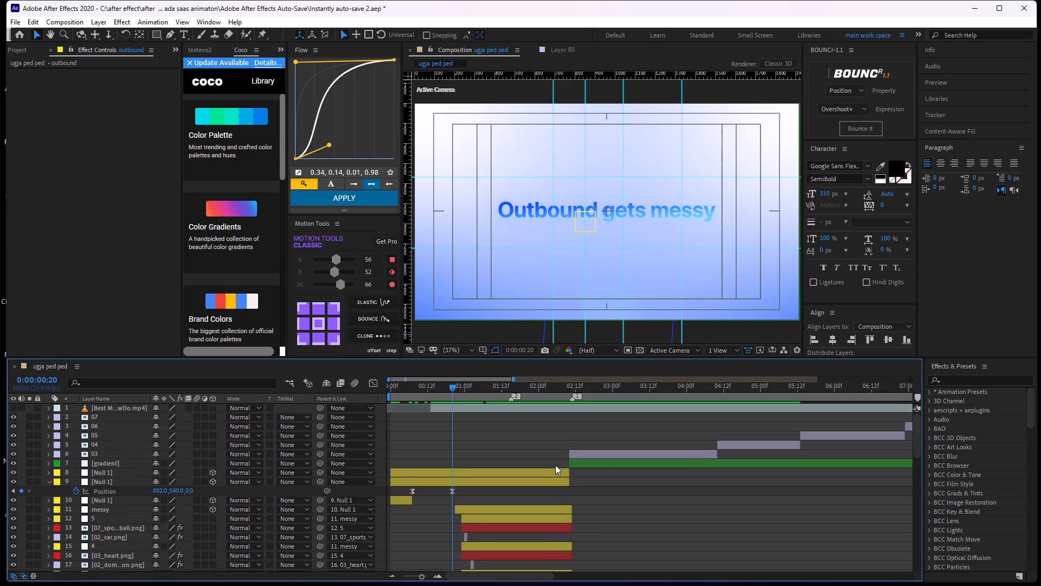
pyautogui.scroll(2, 547, 479)
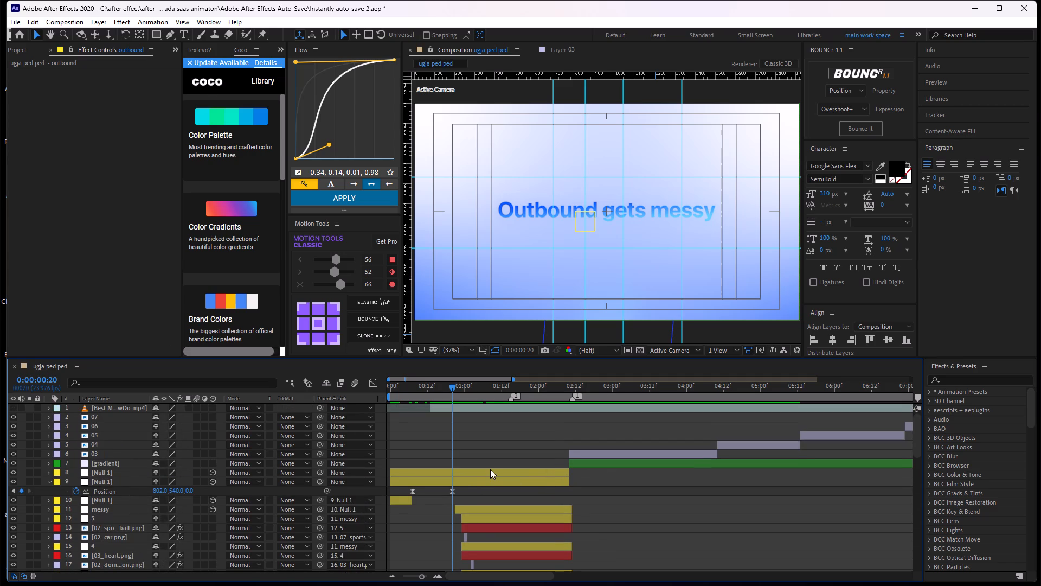
pyautogui.click(490, 469)
pyautogui.moveTo(322, 482); pyautogui.dragTo(179, 470)
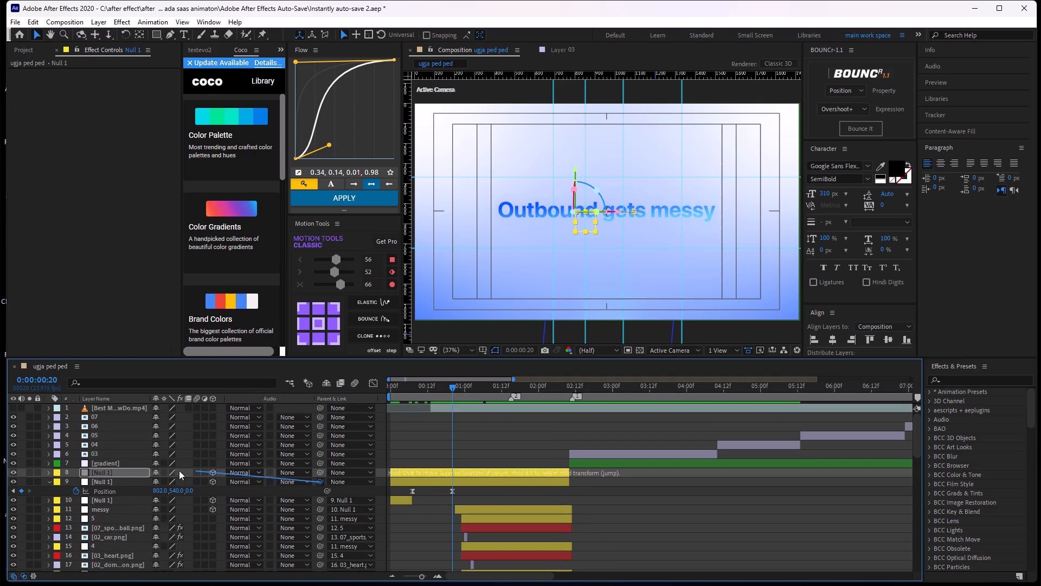
pyautogui.moveTo(179, 470); pyautogui.dragTo(112, 470)
# Delete both Position keyframes from the upper, duplicated Null 1.
pyautogui.press('u')
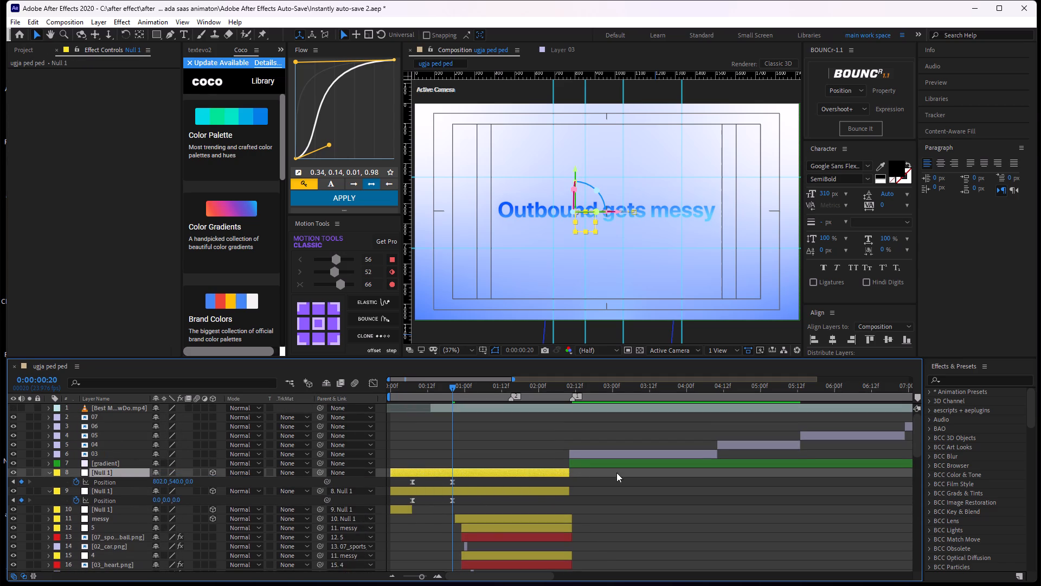
pyautogui.moveTo(466, 480); pyautogui.dragTo(399, 485)
pyautogui.press('BackSpace')
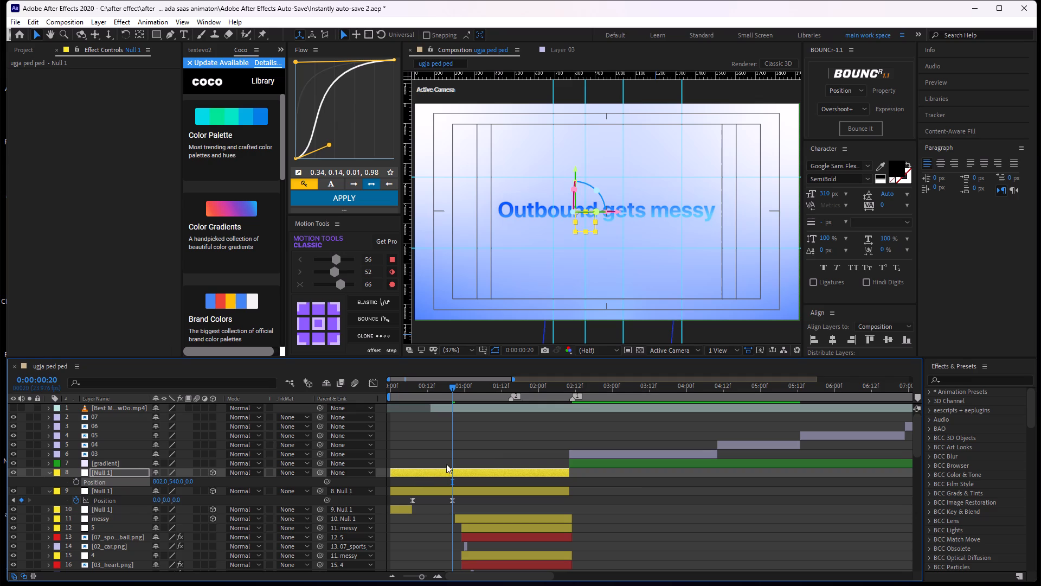
# Review the scene from 0:00:00:20 to 0:00:02:00 and look through its layer stack.
pyautogui.moveTo(455, 390); pyautogui.dragTo(472, 414)
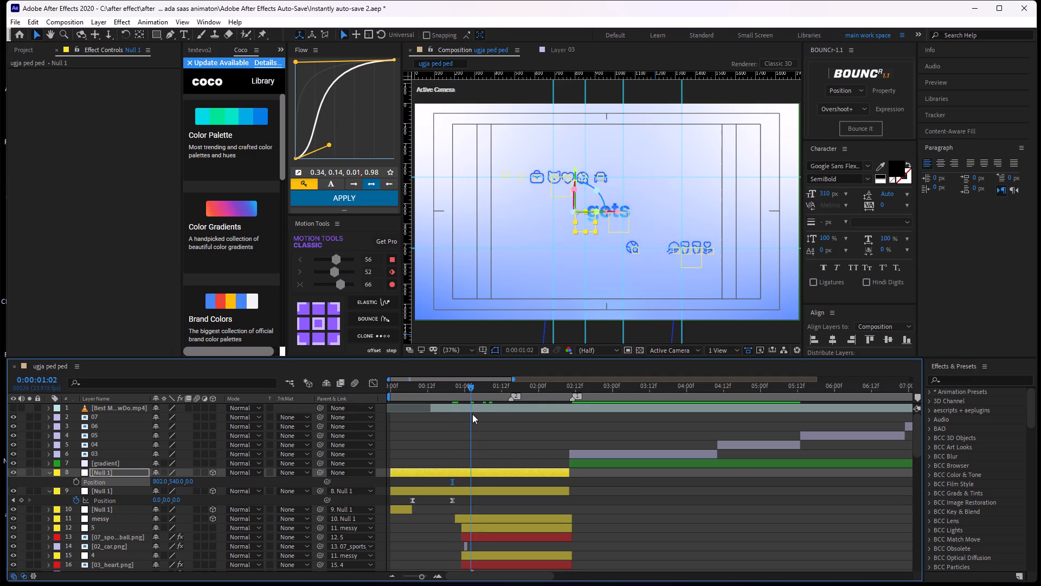
pyautogui.moveTo(472, 414); pyautogui.dragTo(511, 422)
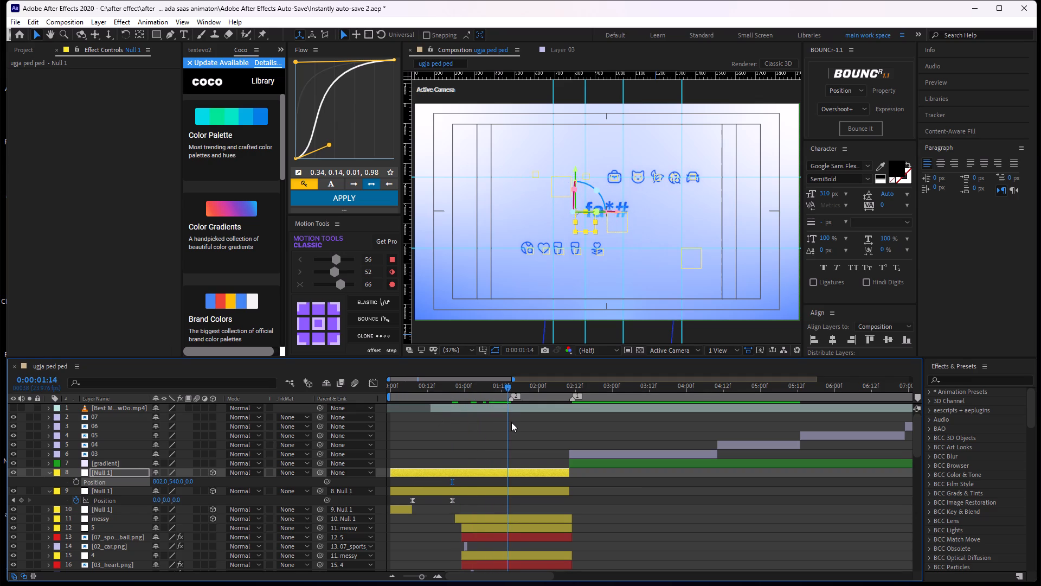
pyautogui.moveTo(511, 422); pyautogui.dragTo(542, 434)
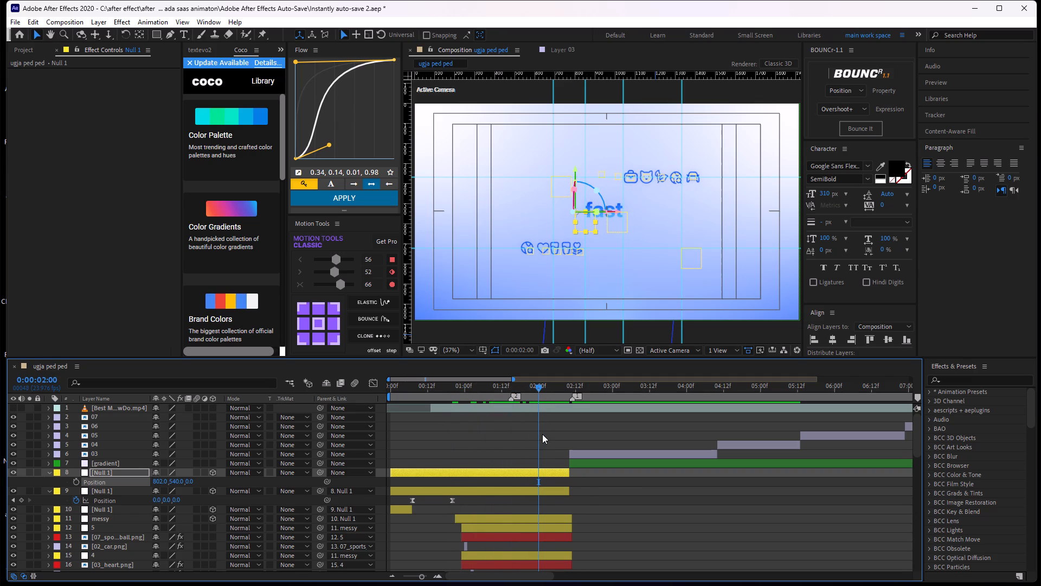
pyautogui.scroll(-17, 589, 499)
pyautogui.scroll(1, 590, 498)
pyautogui.scroll(-1, 590, 498)
pyautogui.scroll(8, 590, 498)
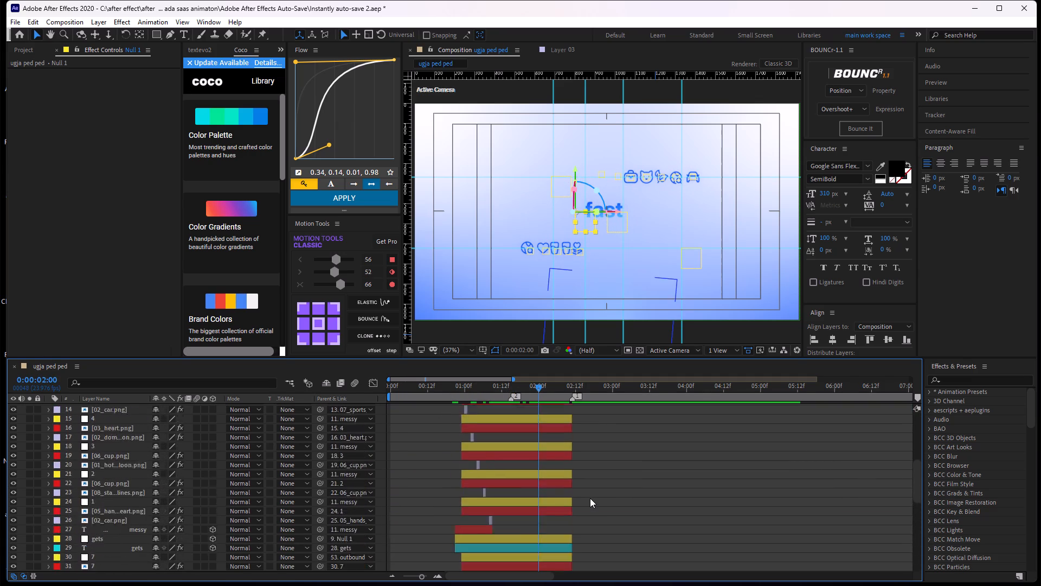
pyautogui.scroll(7, 590, 498)
pyautogui.scroll(-13, 590, 498)
pyautogui.scroll(1, 590, 498)
pyautogui.scroll(-2, 590, 498)
pyautogui.scroll(5, 590, 498)
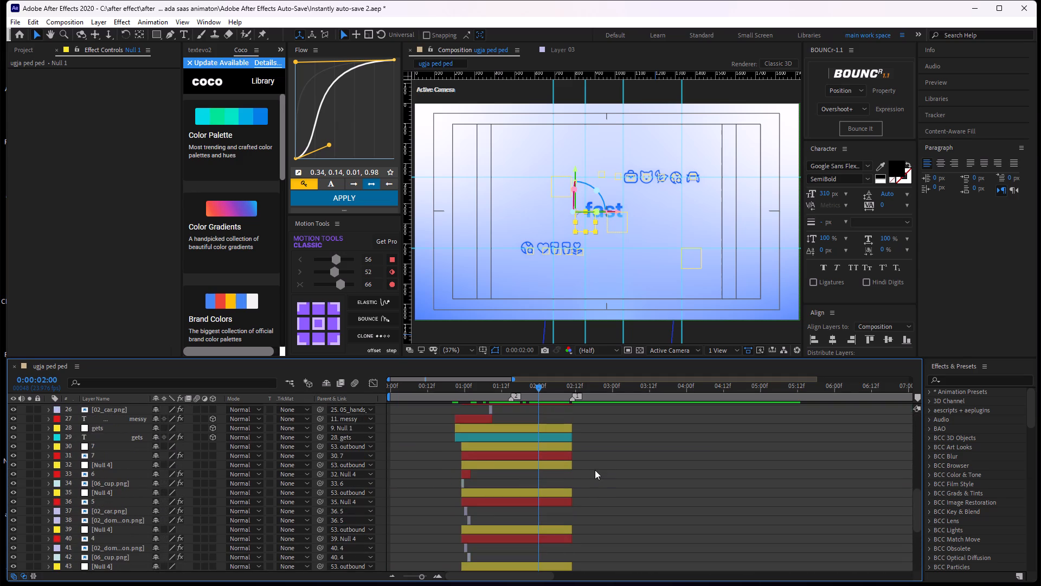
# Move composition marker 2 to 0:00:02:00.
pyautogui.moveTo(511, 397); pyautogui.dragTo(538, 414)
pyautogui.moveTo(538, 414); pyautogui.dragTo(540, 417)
# Preview the transition into layer 03 from about 0:00:02:00 to 0:00:03:00 against the voice-over waveform.
pyautogui.press('space')
pyautogui.press('space')
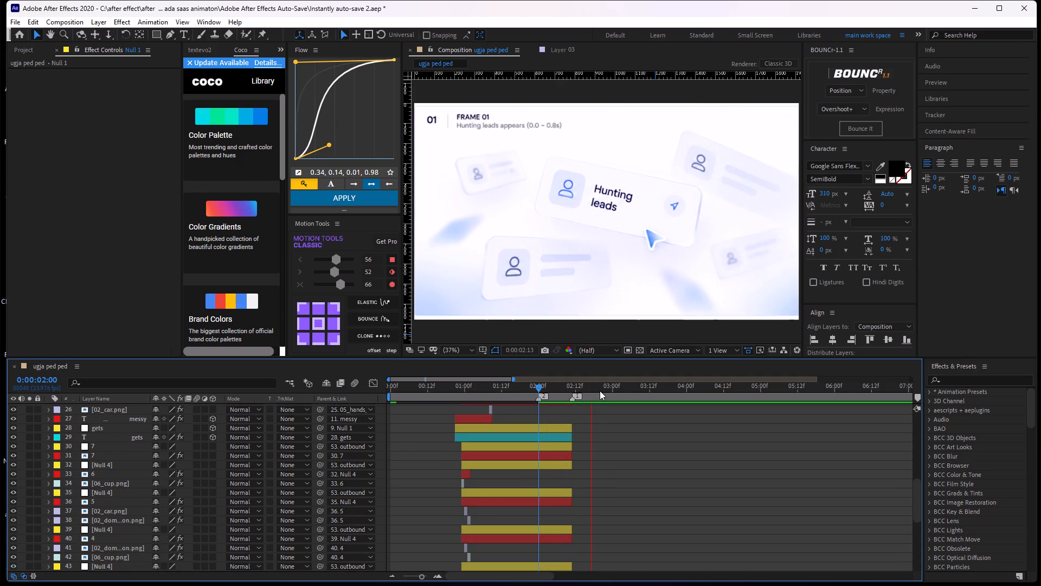
pyautogui.scroll(-2, 593, 421)
pyautogui.scroll(1, 593, 421)
pyautogui.scroll(-5, 593, 421)
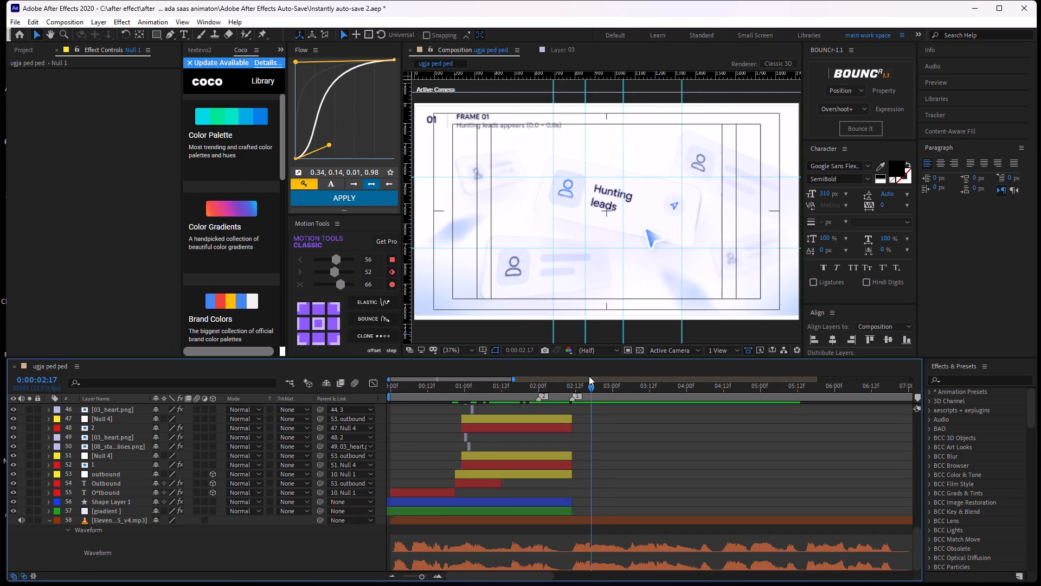
pyautogui.moveTo(597, 397); pyautogui.dragTo(581, 407)
pyautogui.moveTo(598, 386); pyautogui.dragTo(575, 415)
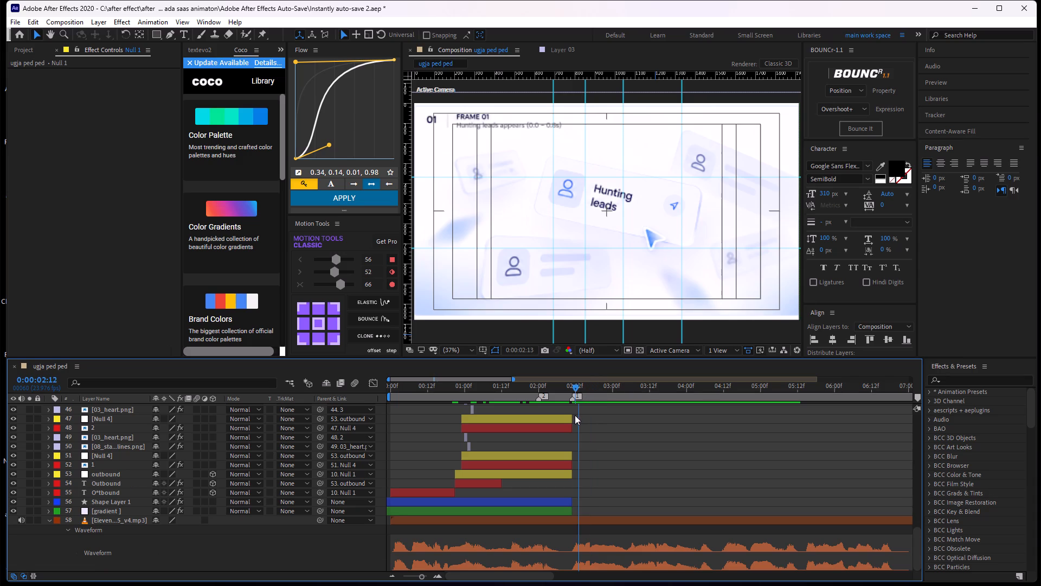
pyautogui.moveTo(575, 415); pyautogui.dragTo(535, 469)
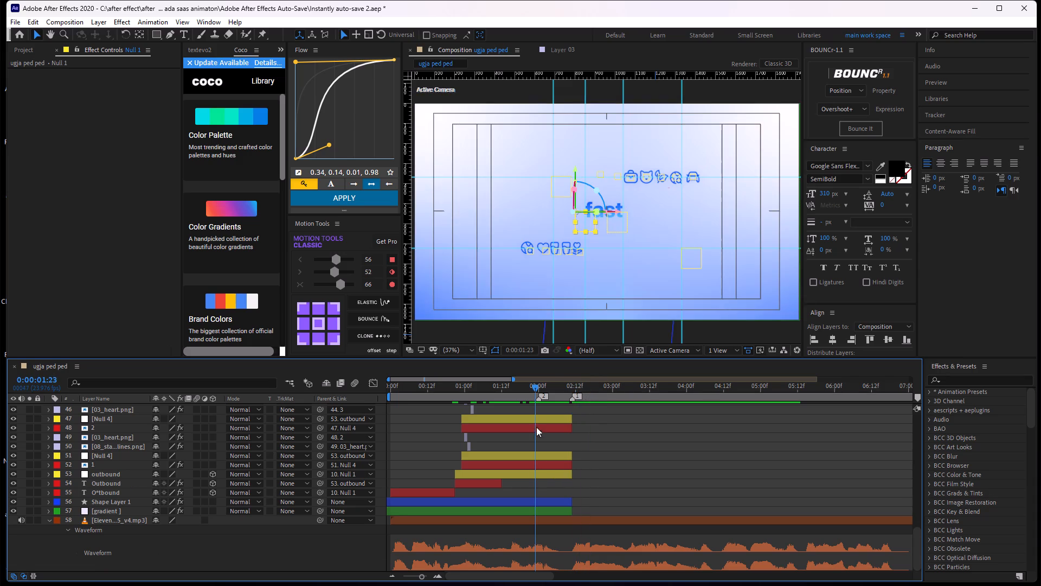
pyautogui.press('space')
pyautogui.press('space')
pyautogui.press('space')
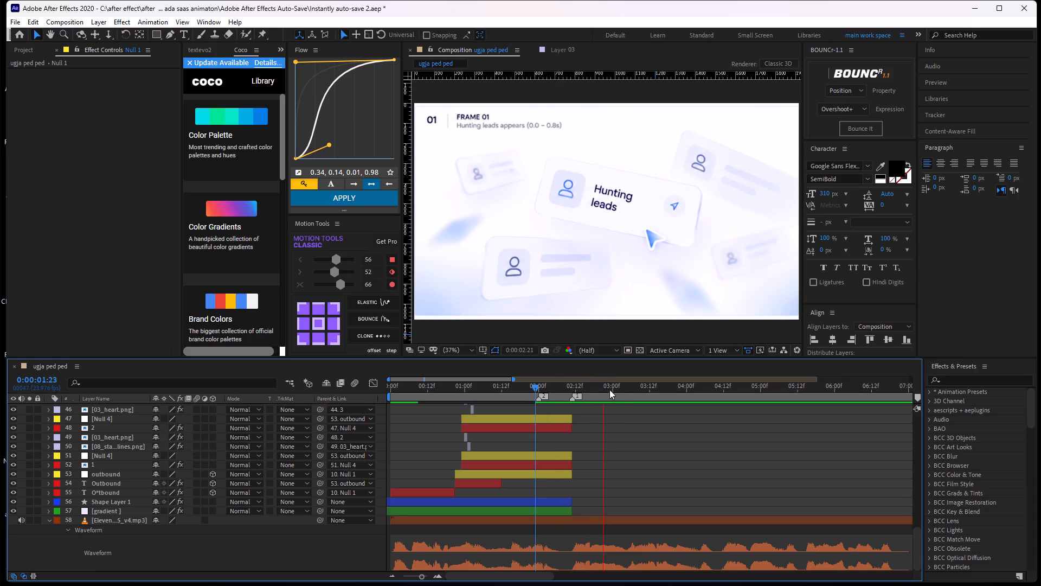
pyautogui.press('space')
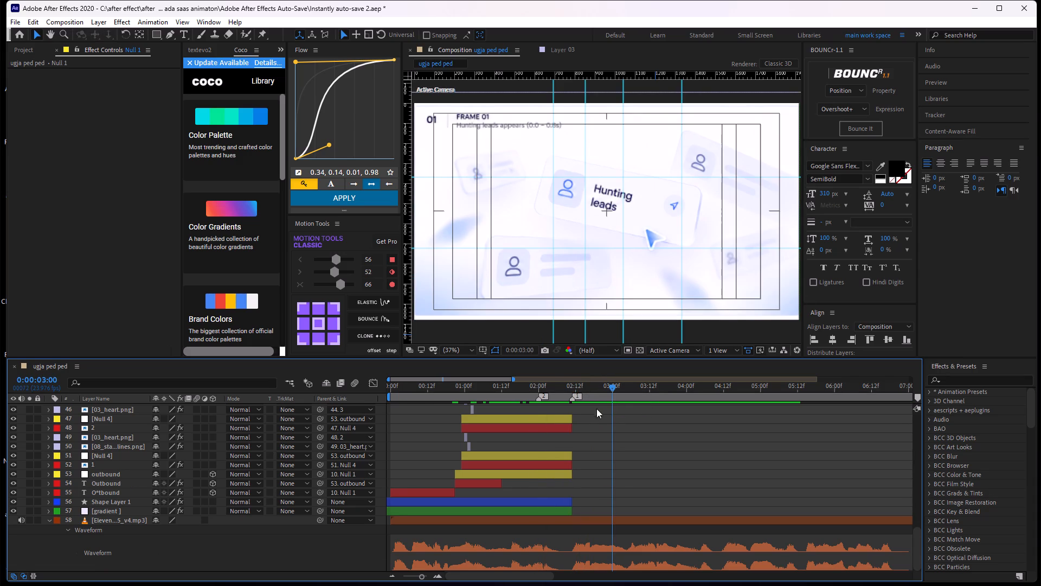
# Move composition marker 1 to about 0:00:03:00.
pyautogui.moveTo(574, 399); pyautogui.dragTo(613, 409)
# Move composition marker 2 to 0:00:02:03.
pyautogui.moveTo(610, 387); pyautogui.dragTo(524, 404)
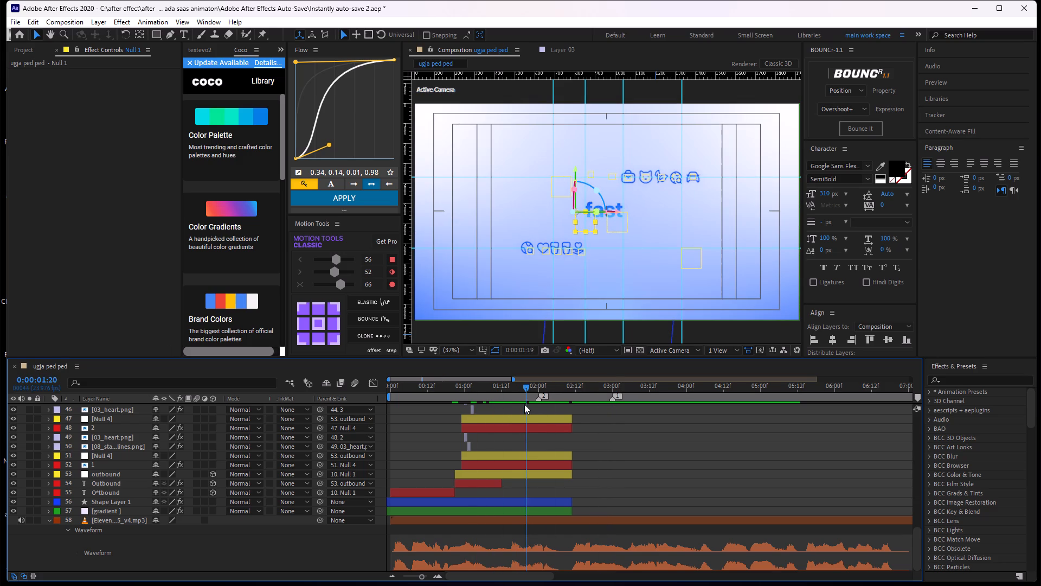
pyautogui.moveTo(524, 404); pyautogui.dragTo(545, 404)
pyautogui.keyDown('alt'); pyautogui.scroll(-1, 545, 404); pyautogui.keyUp('alt')
pyautogui.keyDown('alt'); pyautogui.scroll(2, 545, 404); pyautogui.keyUp('alt')
pyautogui.moveTo(459, 417); pyautogui.dragTo(690, 453, button='middle')
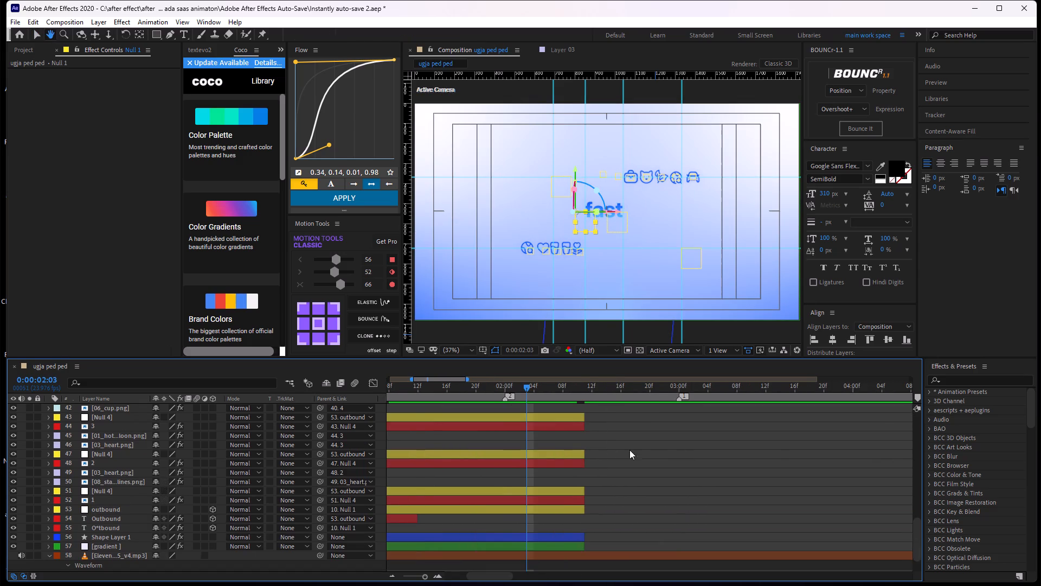
pyautogui.moveTo(506, 399); pyautogui.dragTo(529, 408)
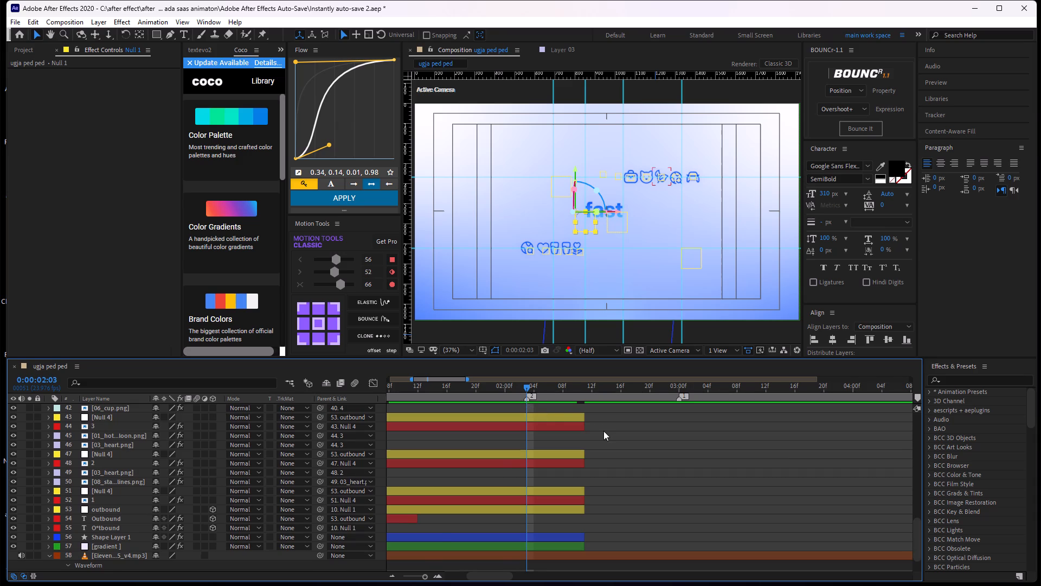
# Examine where the scene's layers end relative to the start of layer 03 and the voice-over waveform.
pyautogui.scroll(-1, 603, 431)
pyautogui.scroll(4, 604, 431)
pyautogui.scroll(-1, 612, 430)
pyautogui.scroll(5, 615, 429)
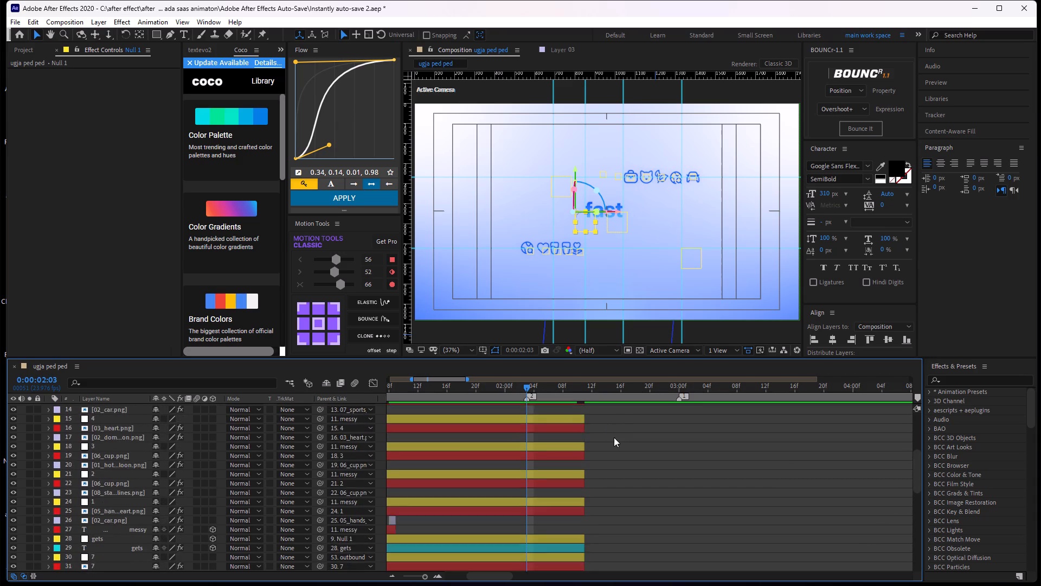
pyautogui.scroll(3, 614, 437)
pyautogui.moveTo(532, 386); pyautogui.dragTo(589, 399)
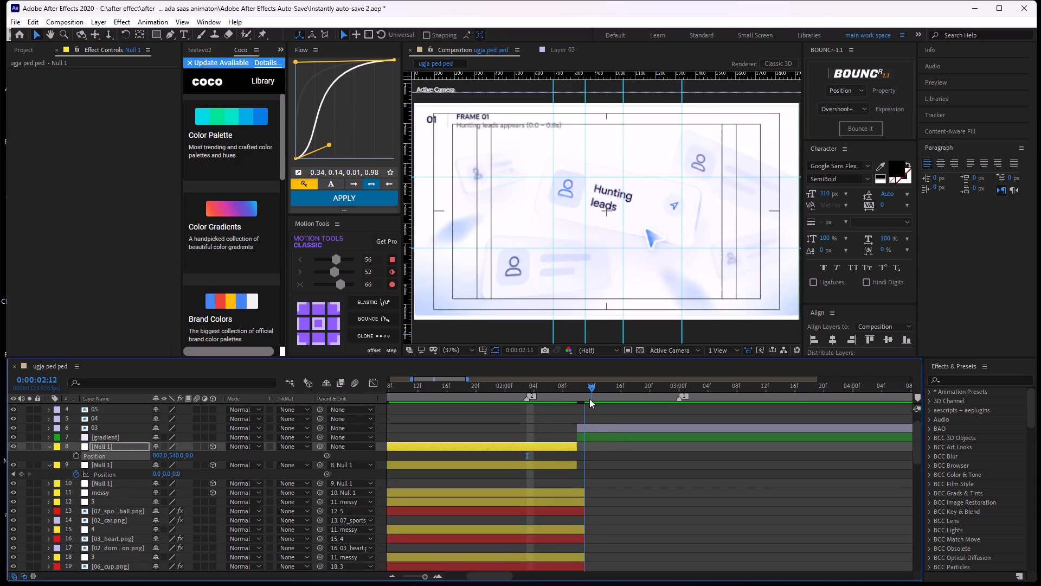
pyautogui.moveTo(589, 399); pyautogui.dragTo(611, 406)
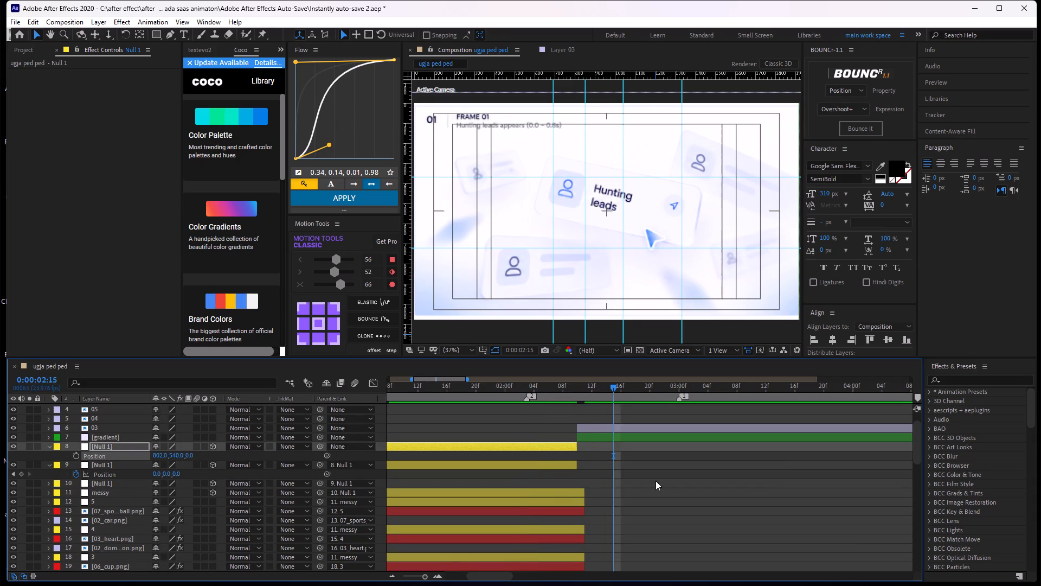
pyautogui.moveTo(656, 481); pyautogui.dragTo(573, 397, button='middle')
pyautogui.moveTo(584, 476); pyautogui.dragTo(597, 387, button='middle')
pyautogui.moveTo(569, 501); pyautogui.dragTo(554, 408, button='middle')
pyautogui.moveTo(562, 490); pyautogui.dragTo(558, 345, button='middle')
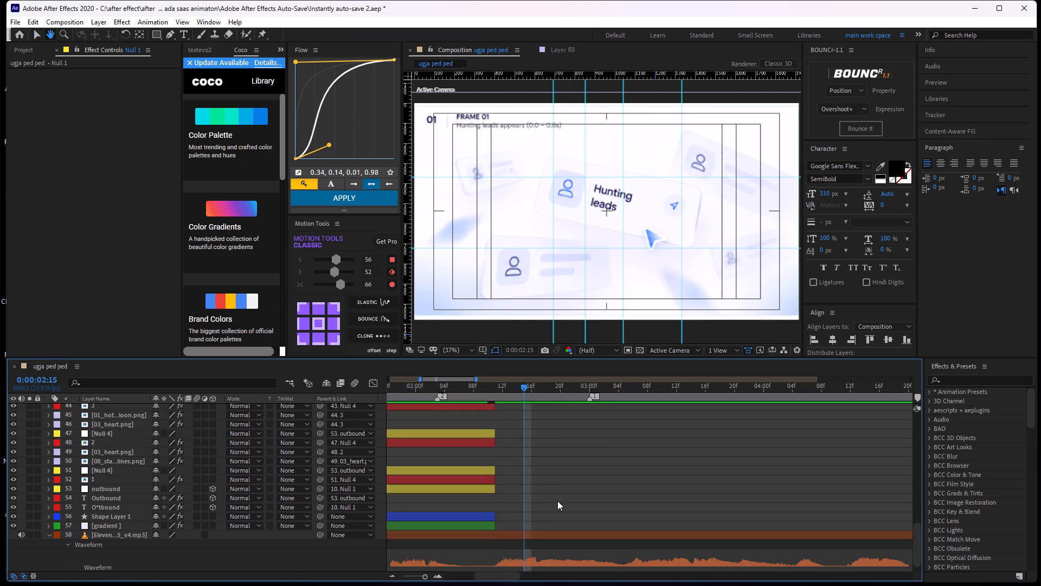
pyautogui.moveTo(557, 497); pyautogui.dragTo(584, 530, button='middle')
pyautogui.moveTo(561, 445); pyautogui.dragTo(557, 463, button='middle')
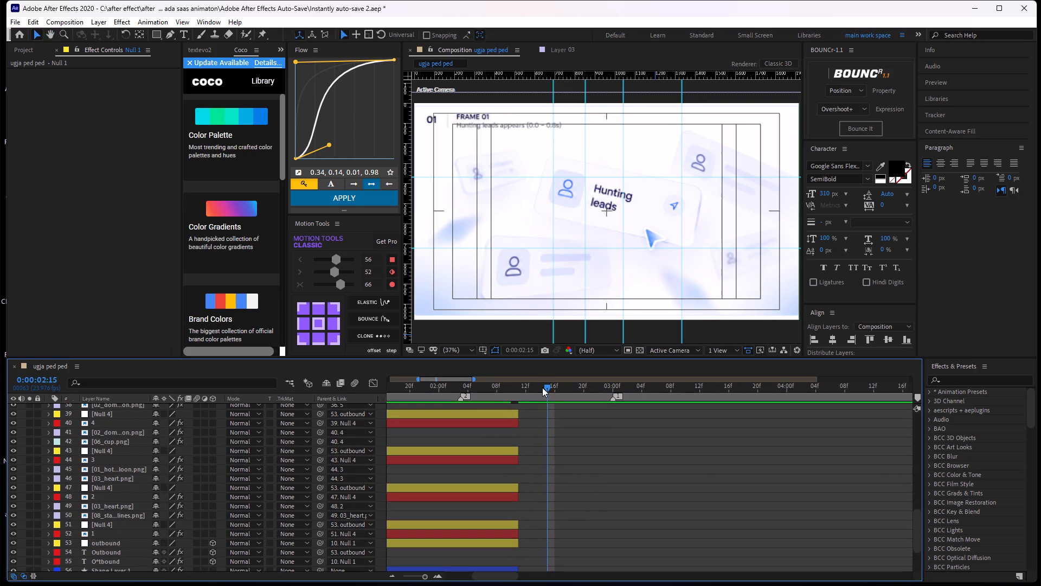
# Extend the ends of the outbound null, layer 1 and its Null 4 to one frame past 0:00:02:12.
pyautogui.moveTo(545, 387); pyautogui.dragTo(522, 412)
pyautogui.scroll(-2, 516, 430)
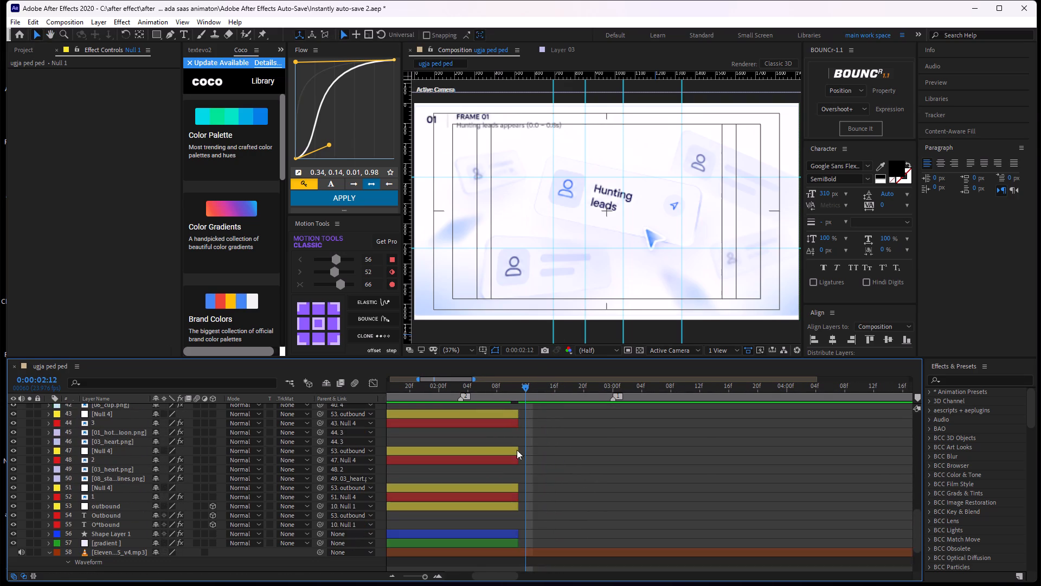
pyautogui.scroll(-1, 517, 450)
pyautogui.click(513, 472)
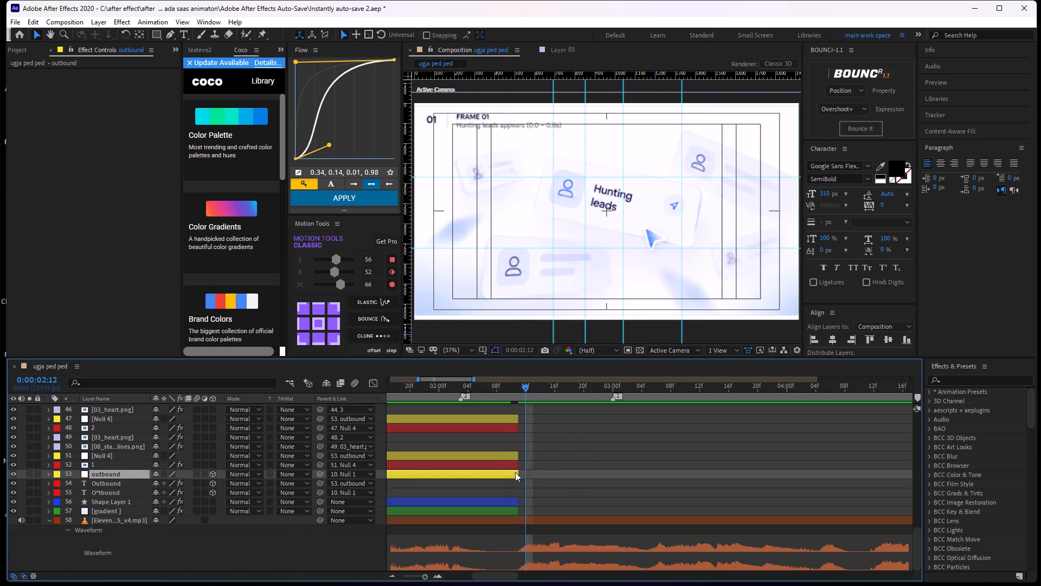
pyautogui.moveTo(521, 473); pyautogui.dragTo(528, 474)
pyautogui.keyDown('shift'); pyautogui.click(509, 457); pyautogui.keyUp('shift')
pyautogui.moveTo(520, 454); pyautogui.dragTo(530, 456)
pyautogui.moveTo(532, 472); pyautogui.dragTo(528, 474)
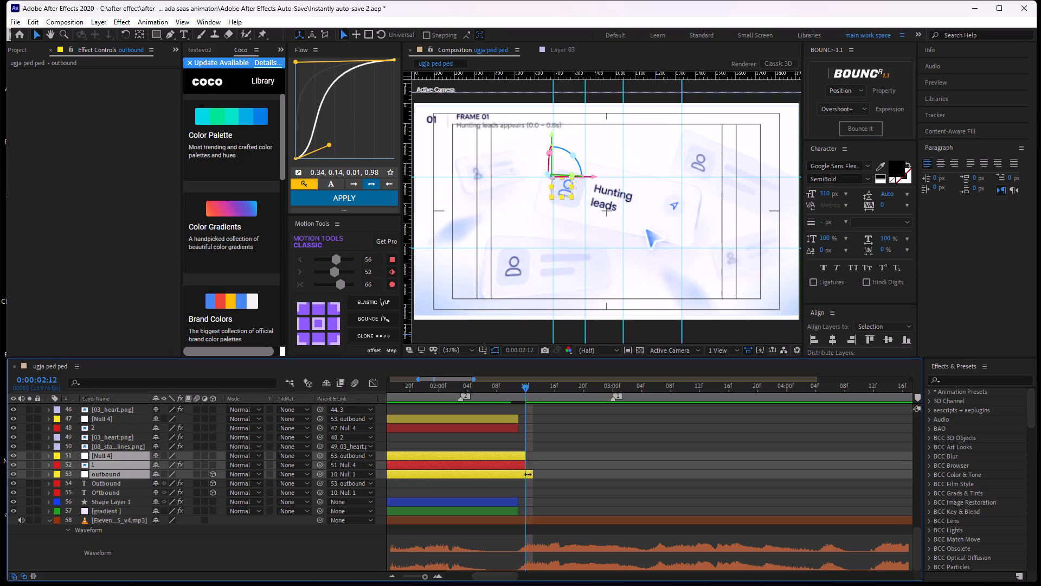
pyautogui.moveTo(528, 474); pyautogui.dragTo(524, 477)
pyautogui.moveTo(519, 455); pyautogui.dragTo(532, 458)
pyautogui.click(538, 461)
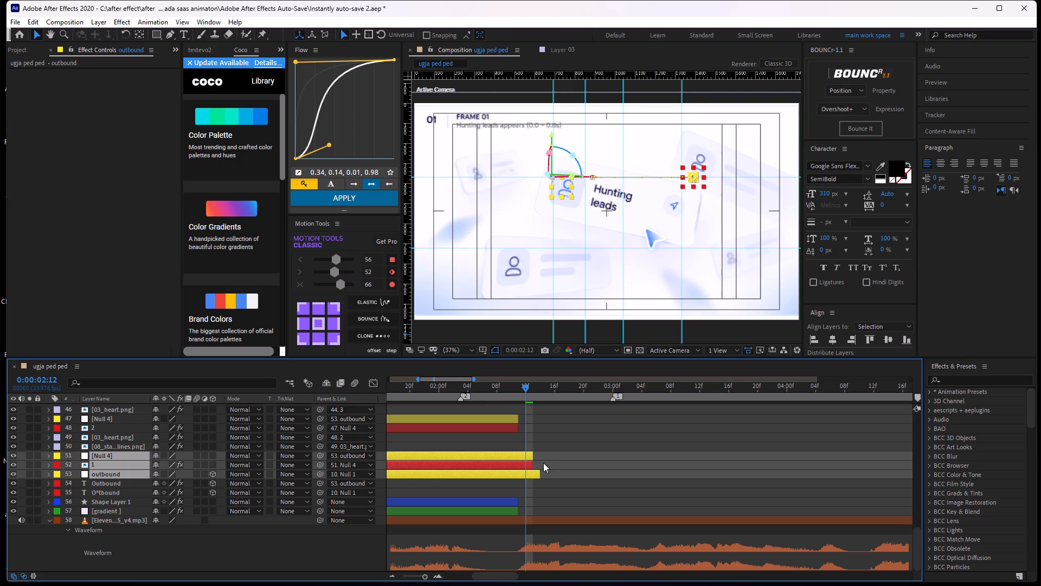
pyautogui.click(543, 480)
pyautogui.moveTo(540, 471); pyautogui.dragTo(530, 474)
pyautogui.click(556, 457)
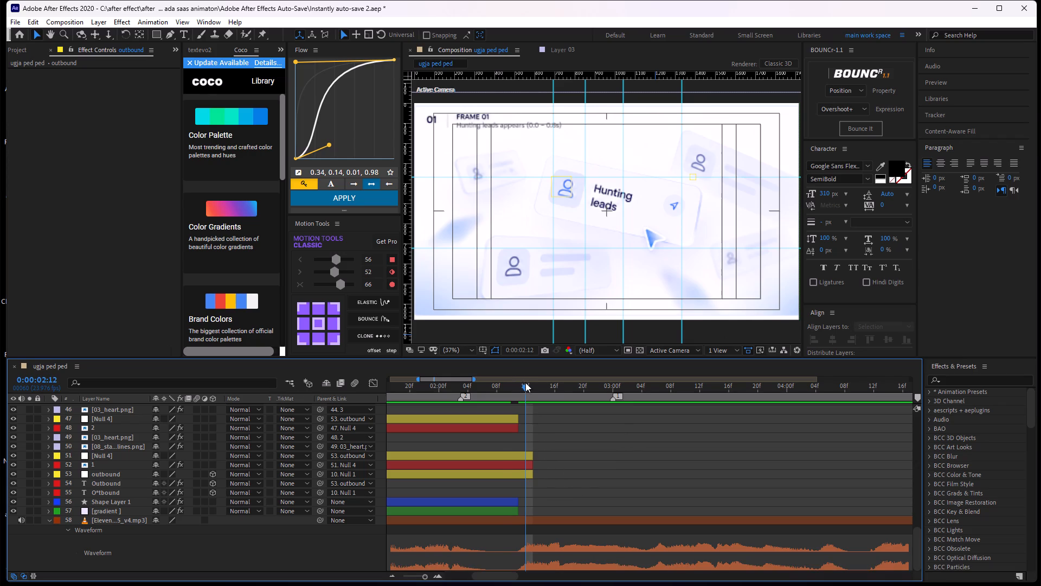
# Extend the ends of layer 2 and its parent Null 4 to match layer 1's new end.
pyautogui.moveTo(526, 388); pyautogui.dragTo(526, 404)
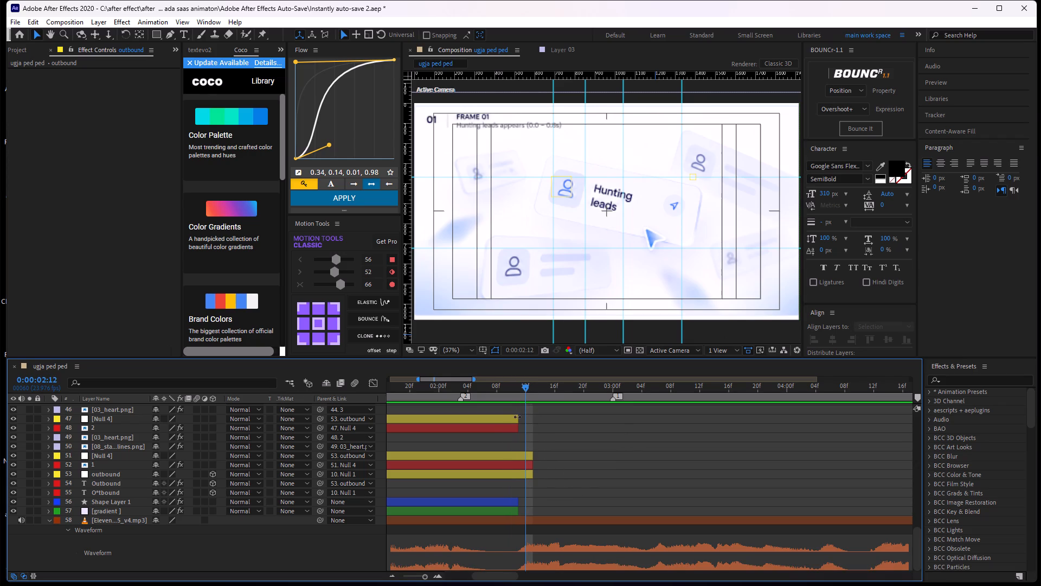
pyautogui.click(513, 429)
pyautogui.keyDown('shift'); pyautogui.click(516, 419); pyautogui.keyUp('shift')
pyautogui.moveTo(518, 417); pyautogui.dragTo(529, 418)
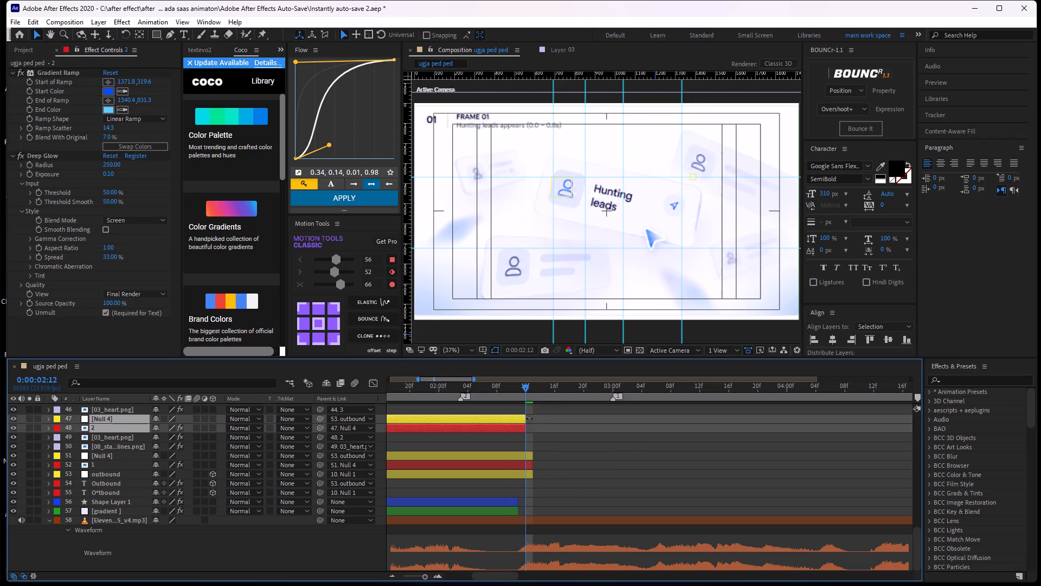
pyautogui.moveTo(529, 418); pyautogui.dragTo(530, 419)
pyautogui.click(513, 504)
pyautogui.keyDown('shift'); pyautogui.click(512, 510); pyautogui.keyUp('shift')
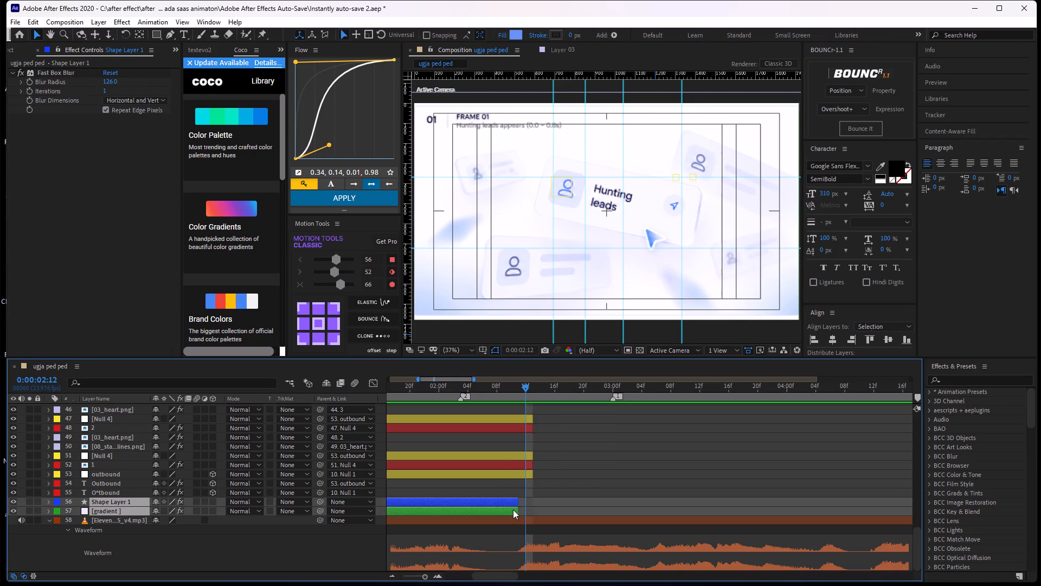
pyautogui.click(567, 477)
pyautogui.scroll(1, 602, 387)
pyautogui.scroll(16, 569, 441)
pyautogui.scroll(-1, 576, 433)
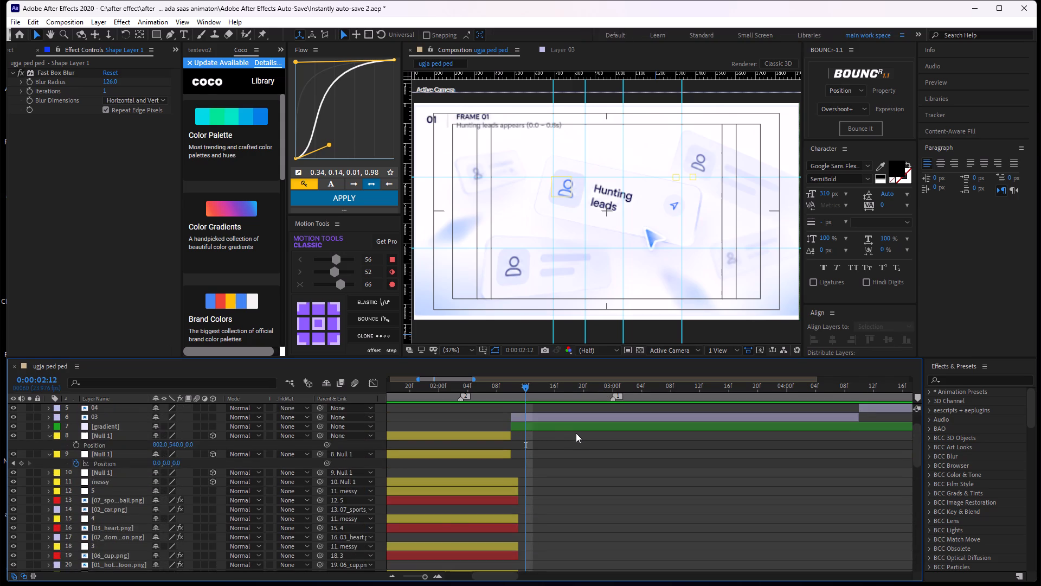
# Extend the ends of Shape Layer 1 and the background gradient above the voice-over to about 0:00:03:05.
pyautogui.scroll(2, 562, 440)
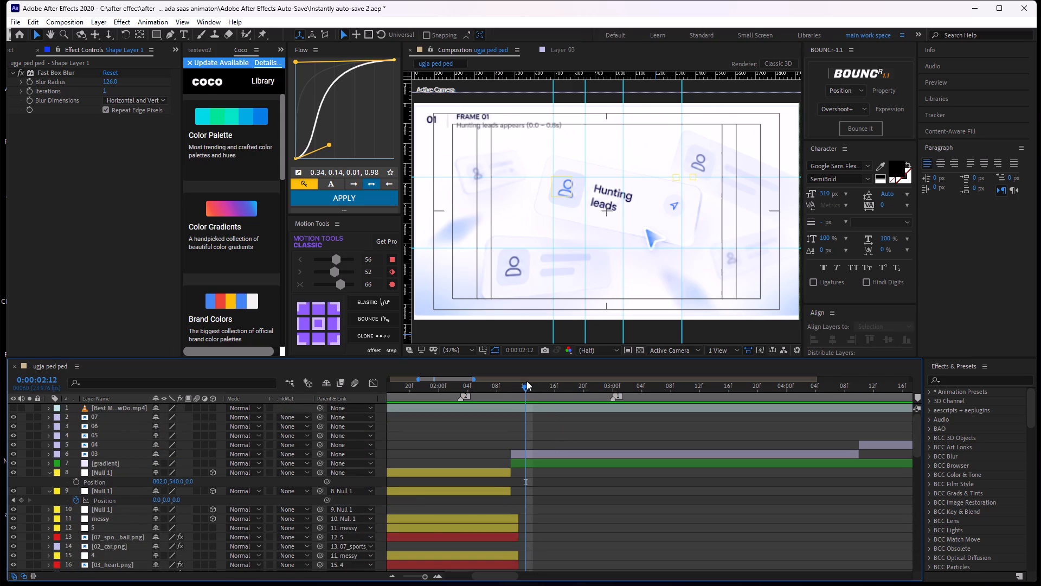
pyautogui.moveTo(521, 385); pyautogui.dragTo(497, 392)
pyautogui.click(529, 455)
pyautogui.scroll(-2, 548, 475)
pyautogui.scroll(1, 548, 475)
pyautogui.scroll(-1, 548, 475)
pyautogui.scroll(1, 548, 475)
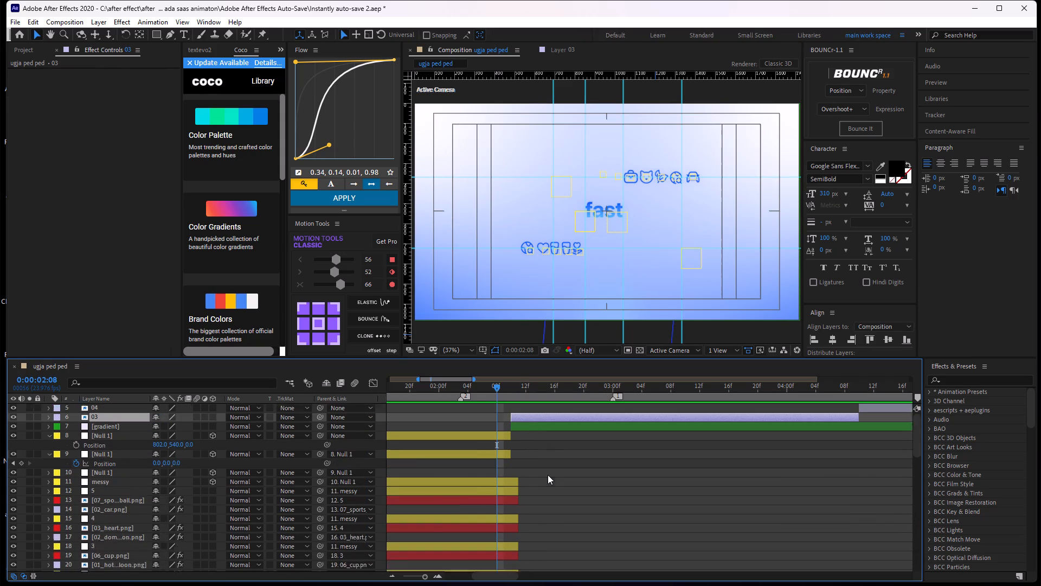
pyautogui.scroll(2, 548, 475)
pyautogui.scroll(-12, 548, 475)
pyautogui.click(513, 512)
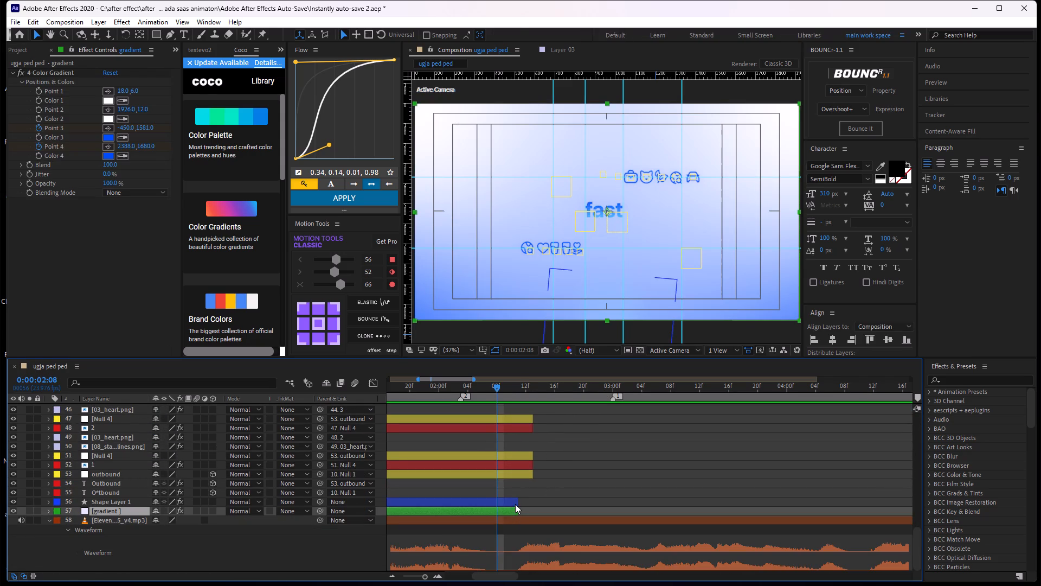
pyautogui.keyDown('shift'); pyautogui.click(515, 504); pyautogui.keyUp('shift')
pyautogui.moveTo(519, 502); pyautogui.dragTo(646, 512)
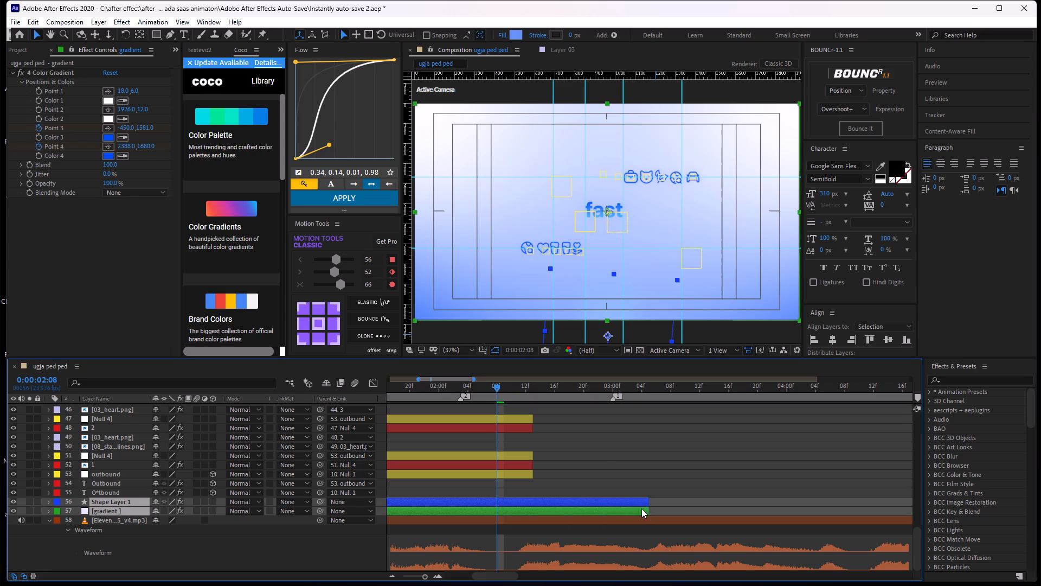
# Hide layer 03 and the gradient layer directly beneath it.
pyautogui.scroll(9, 607, 467)
pyautogui.scroll(-1, 618, 418)
pyautogui.scroll(2, 618, 419)
pyautogui.scroll(-1, 603, 531)
pyautogui.scroll(1, 603, 531)
pyautogui.scroll(-1, 603, 531)
pyautogui.scroll(1, 603, 531)
pyautogui.scroll(3, 561, 469)
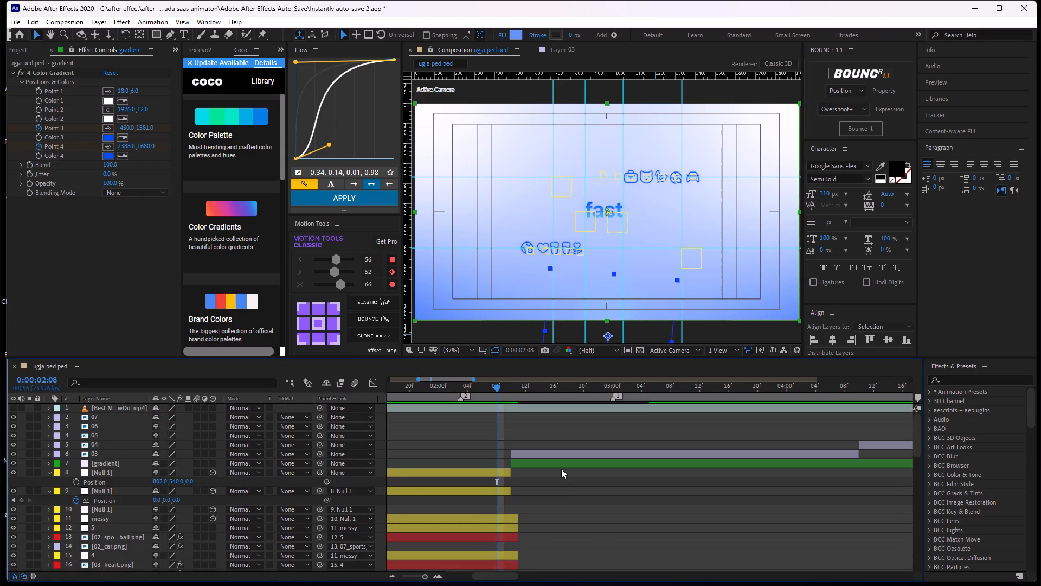
pyautogui.click(549, 481)
pyautogui.click(547, 462)
pyautogui.keyDown('shift'); pyautogui.click(557, 450); pyautogui.keyUp('shift')
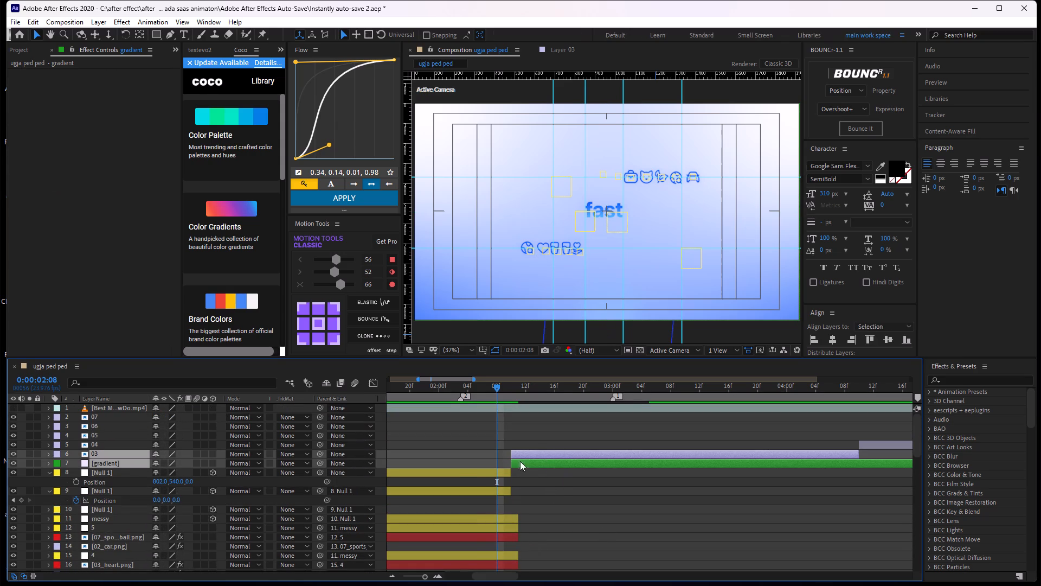
pyautogui.moveTo(11, 454); pyautogui.dragTo(13, 466)
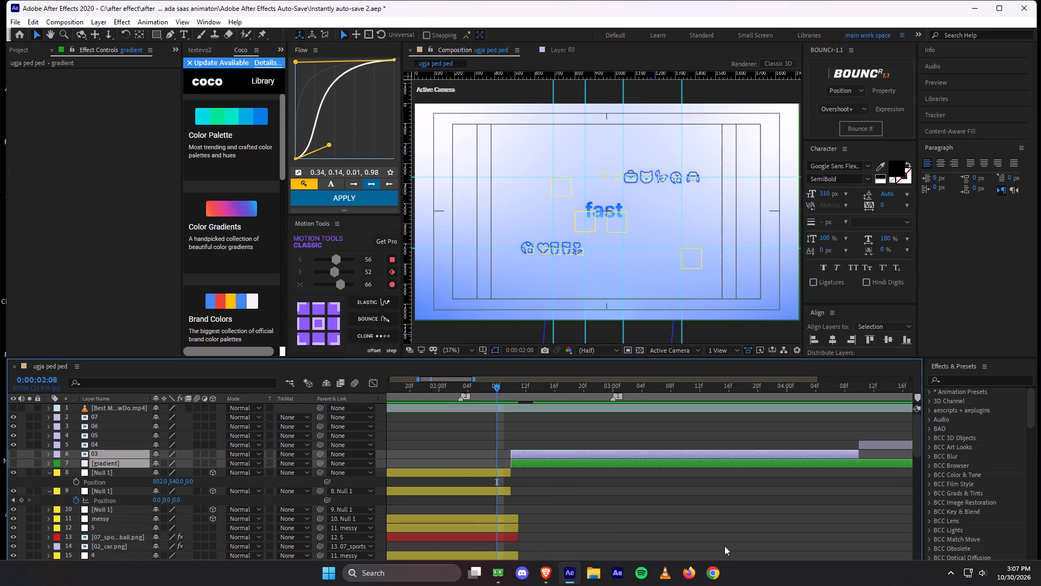
# Extend the ends of the top two Null 1 layers, 8 and 9, to marker 1 at 0:00:03:00.
pyautogui.click(567, 476)
pyautogui.moveTo(511, 470); pyautogui.dragTo(590, 486)
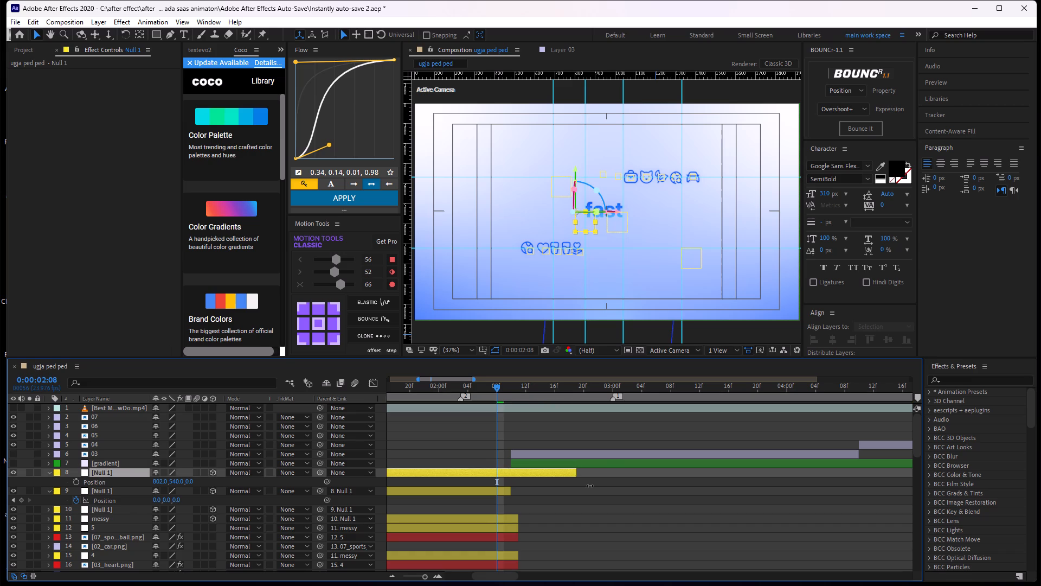
pyautogui.moveTo(590, 486); pyautogui.dragTo(609, 486)
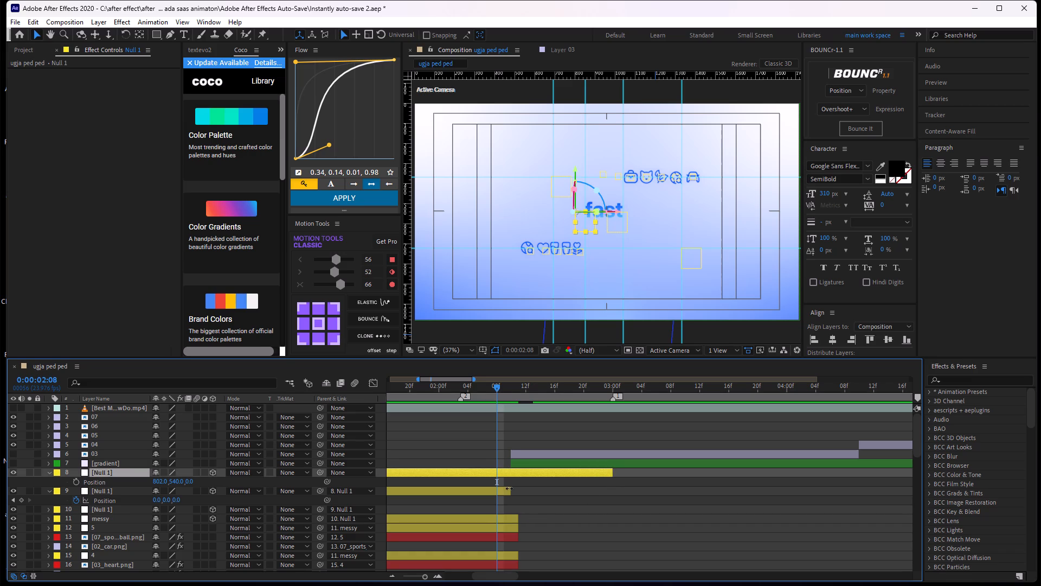
pyautogui.moveTo(509, 488); pyautogui.dragTo(611, 496)
# Start keyframing the Position of the top Null 1, layer 8, and place its keyframe at marker 2, 0:00:02:03.
pyautogui.scroll(1, 625, 488)
pyautogui.scroll(-1, 625, 488)
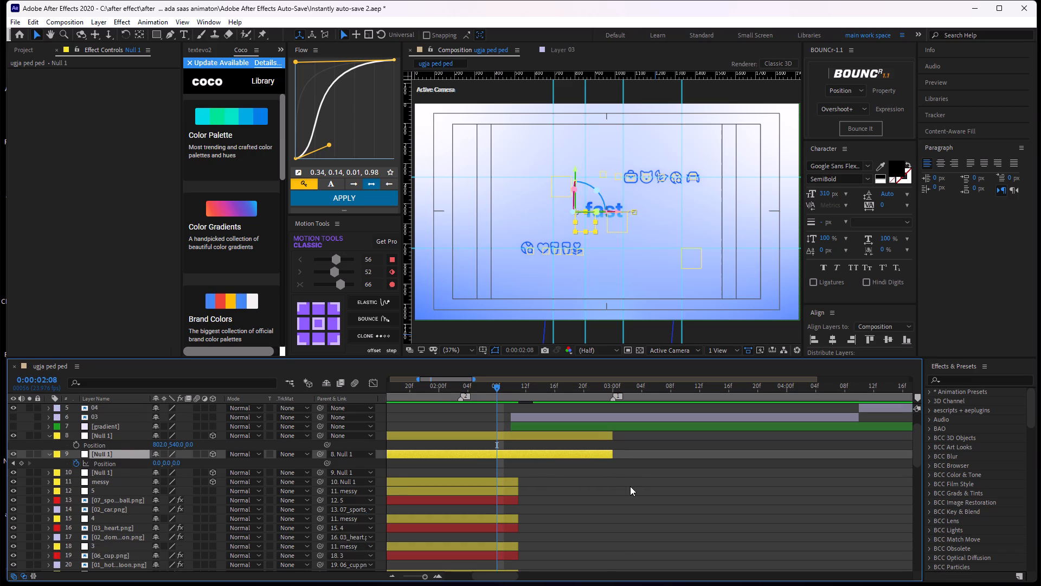
pyautogui.scroll(-2, 609, 474)
pyautogui.scroll(-2, 568, 498)
pyautogui.scroll(1, 568, 498)
pyautogui.scroll(-1, 571, 488)
pyautogui.scroll(7, 582, 479)
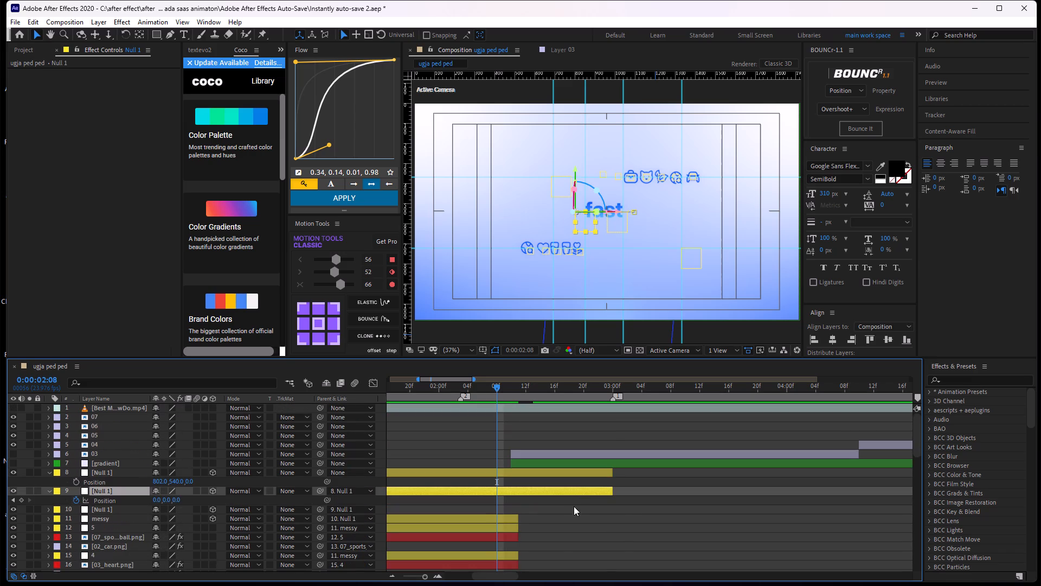
pyautogui.click(509, 472)
pyautogui.press('p')
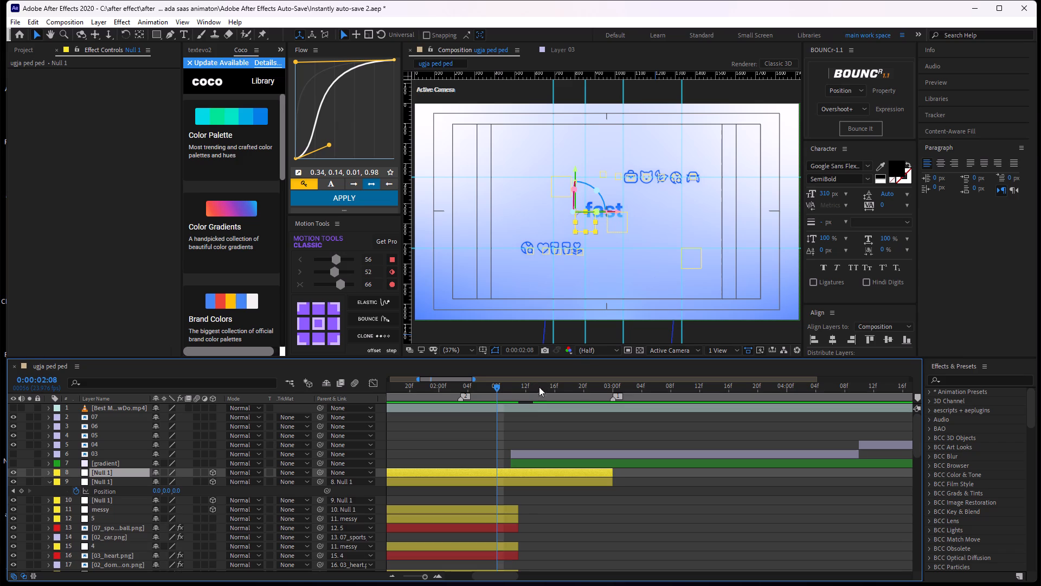
pyautogui.press('p')
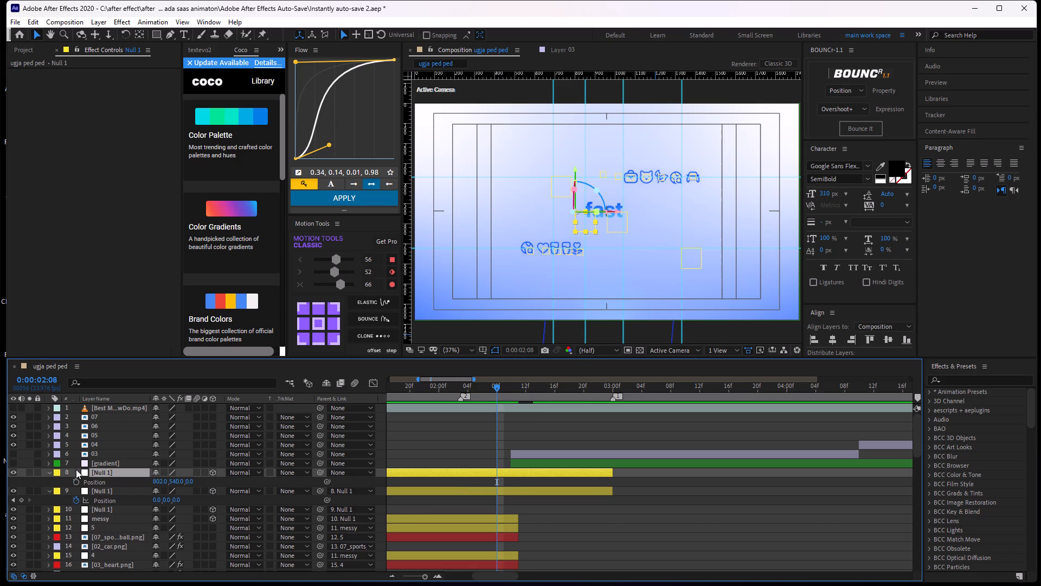
pyautogui.click(77, 481)
pyautogui.moveTo(498, 384); pyautogui.dragTo(460, 408)
pyautogui.moveTo(496, 483); pyautogui.dragTo(466, 487)
pyautogui.moveTo(467, 481); pyautogui.dragTo(458, 486)
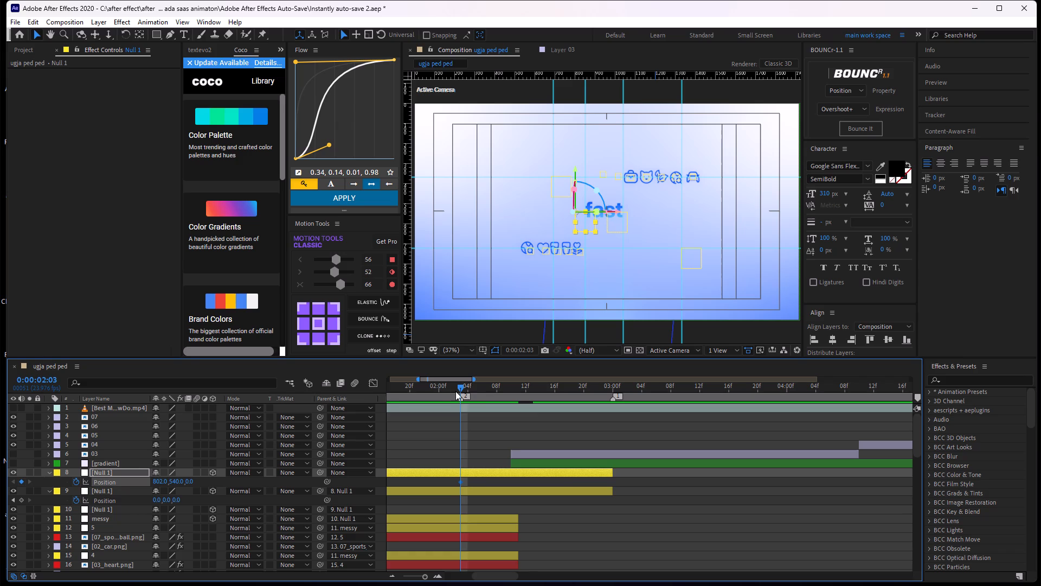
# Move the Position keyframe of layer 8's Null 1 to 0:00:02:00.
pyautogui.moveTo(468, 387); pyautogui.dragTo(611, 402)
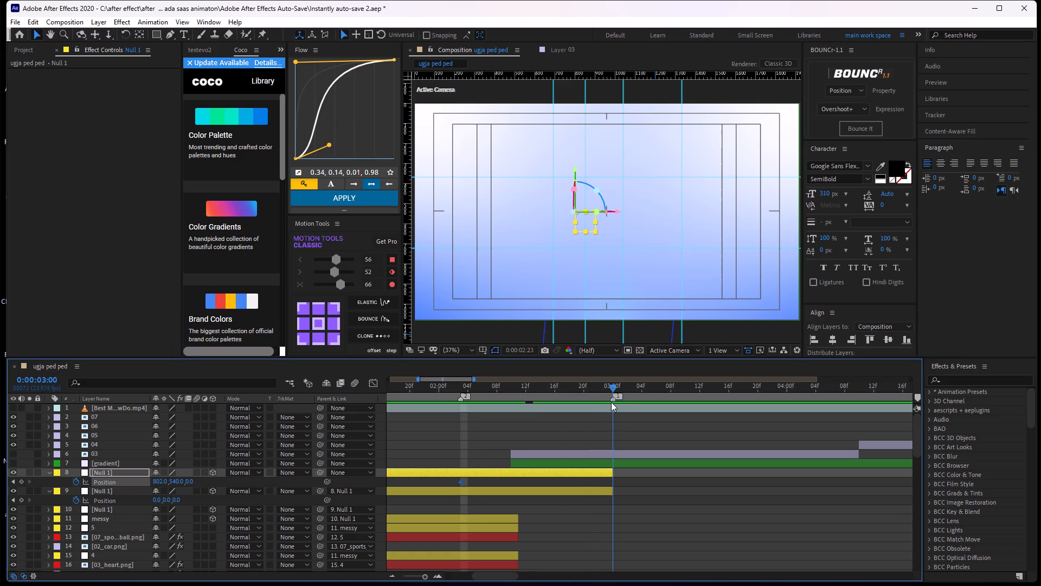
pyautogui.moveTo(611, 402); pyautogui.dragTo(611, 403)
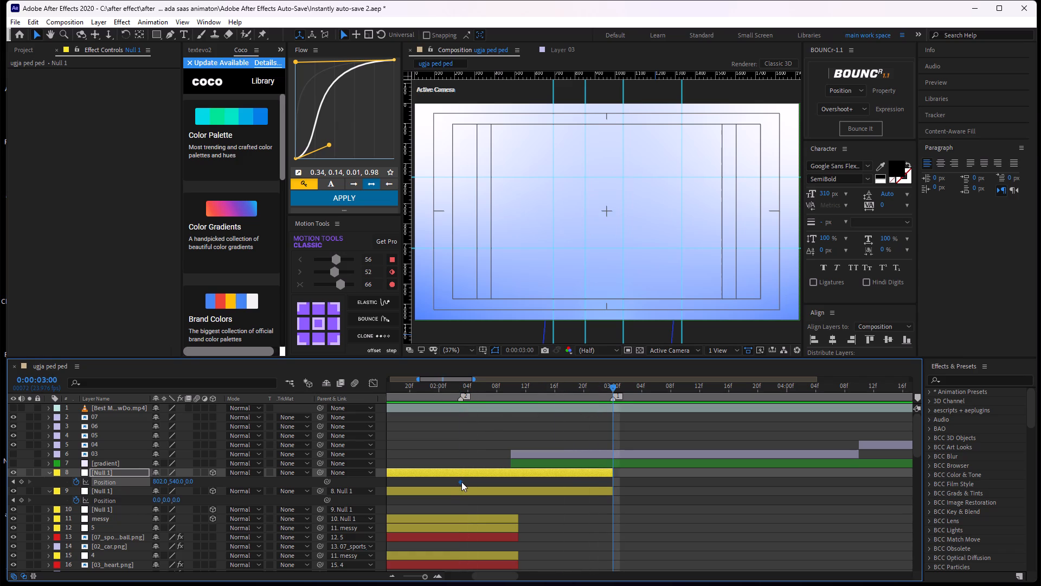
pyautogui.moveTo(461, 482); pyautogui.dragTo(442, 487)
# Move composition marker 2 to 0:00:02:00, aligned with layer 8's Position keyframe.
pyautogui.moveTo(609, 387); pyautogui.dragTo(433, 432)
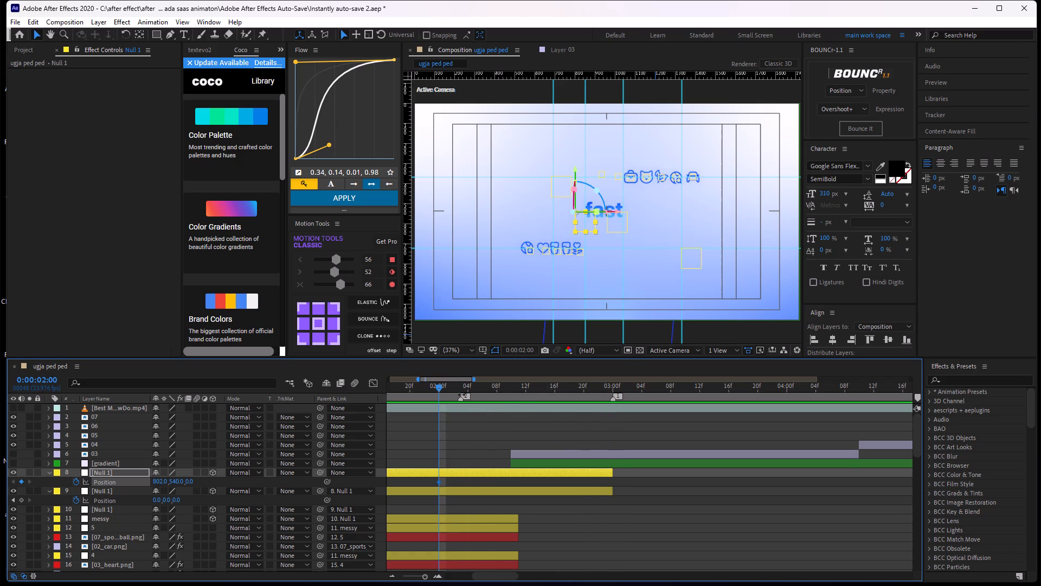
pyautogui.moveTo(461, 397); pyautogui.dragTo(434, 404)
pyautogui.moveTo(430, 402); pyautogui.dragTo(448, 405)
pyautogui.moveTo(448, 405); pyautogui.dragTo(438, 412)
# Extend the ends of the outbound null, layer 1 and its parent Null 4 to 0:00:03:00.
pyautogui.moveTo(439, 386); pyautogui.dragTo(601, 400)
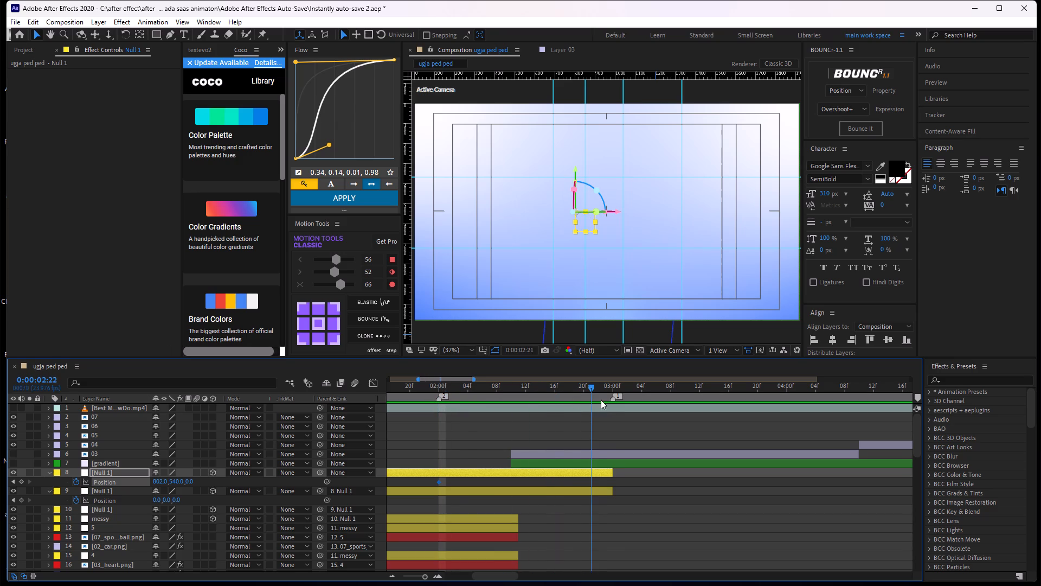
pyautogui.moveTo(601, 400); pyautogui.dragTo(609, 402)
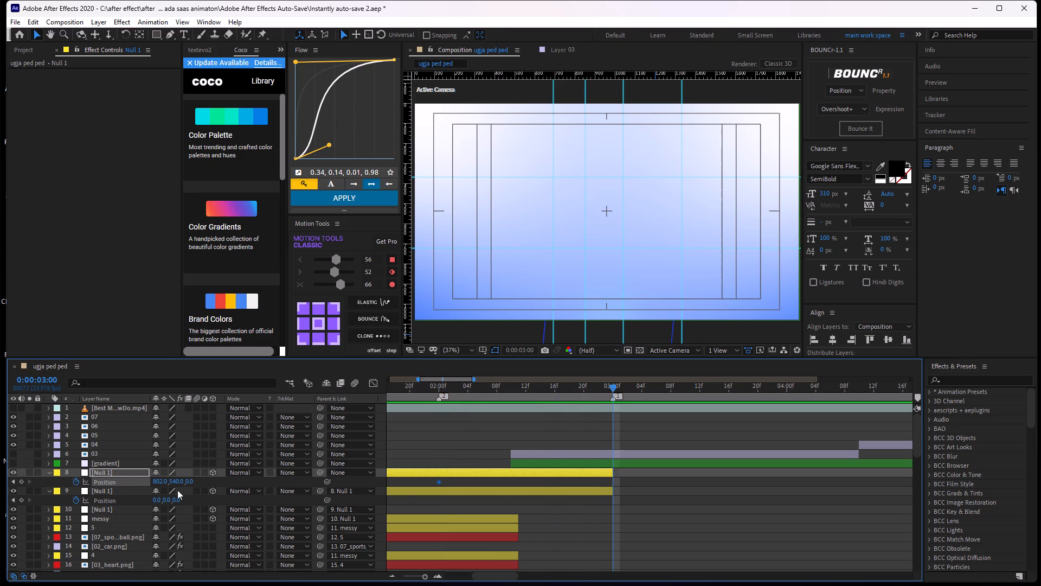
pyautogui.scroll(-5, 679, 471)
pyautogui.scroll(-2, 600, 402)
pyautogui.scroll(1, 600, 402)
pyautogui.scroll(-1, 600, 402)
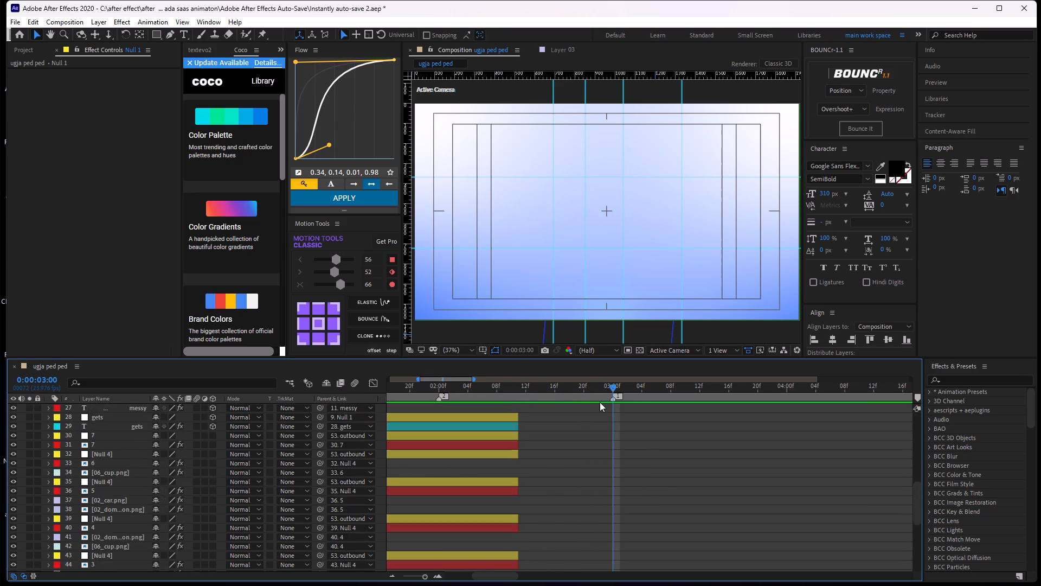
pyautogui.scroll(1, 600, 402)
pyautogui.scroll(-9, 600, 412)
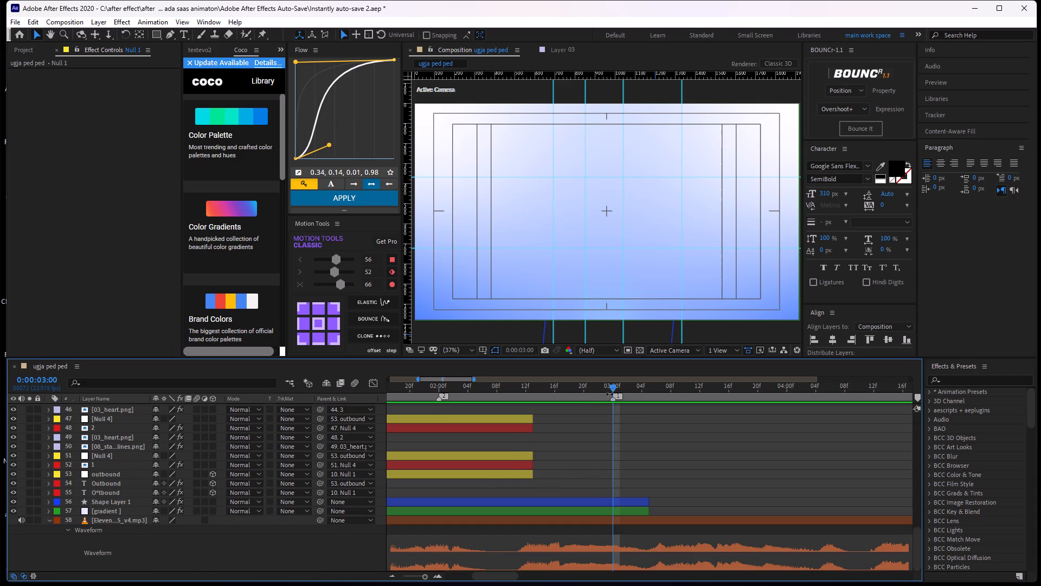
pyautogui.click(512, 472)
pyautogui.keyDown('shift'); pyautogui.click(520, 454); pyautogui.keyUp('shift')
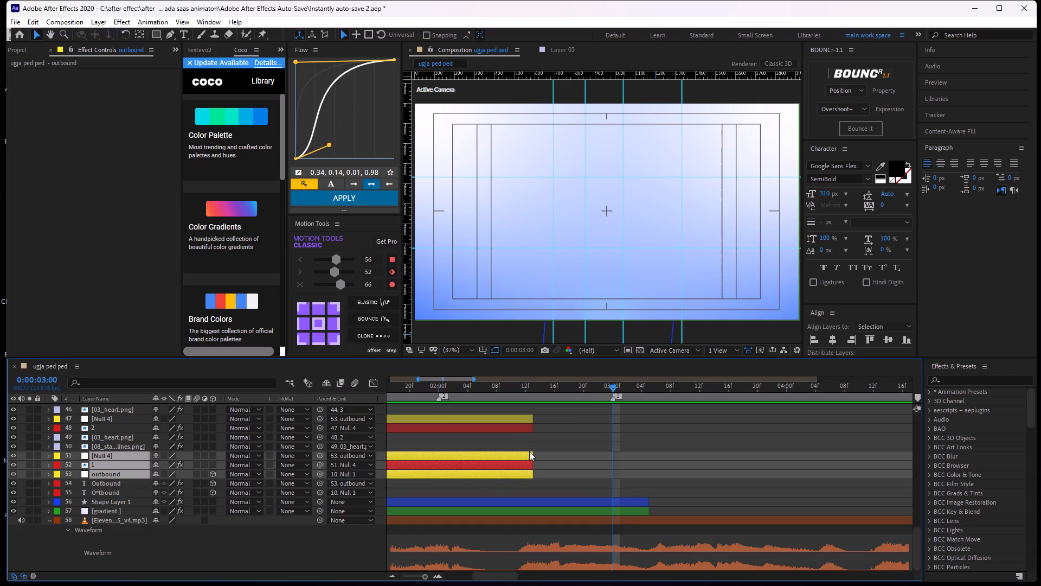
pyautogui.moveTo(534, 452); pyautogui.dragTo(614, 469)
# Extend the messy null, the gets null and text, and the remaining numbered and icon layers with their nulls to about 0:00:03:00 together.
pyautogui.scroll(3, 615, 450)
pyautogui.click(522, 537)
pyautogui.keyDown('ctrl'); pyautogui.click(529, 528); pyautogui.keyUp('ctrl')
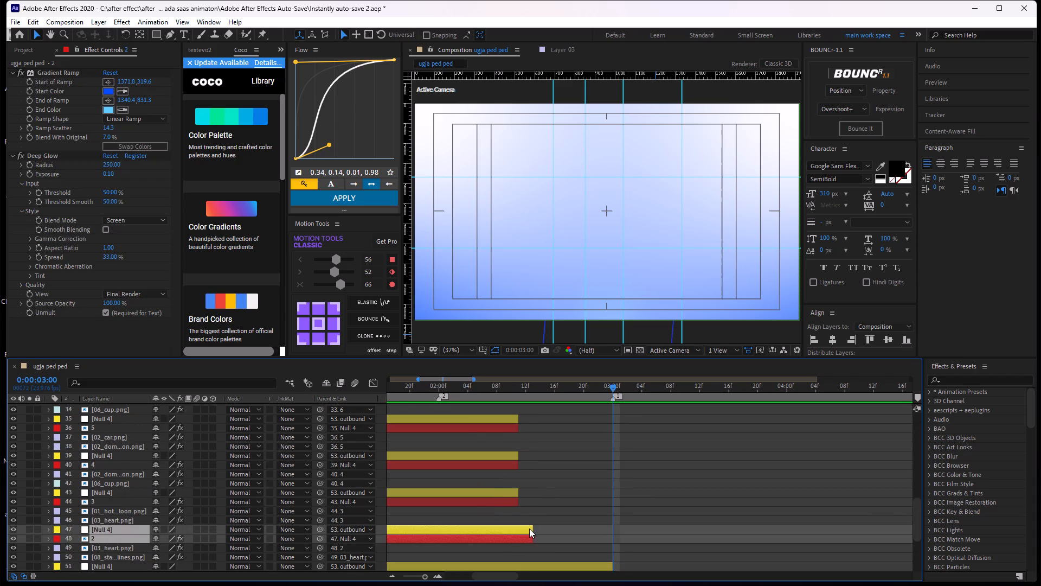
pyautogui.keyDown('ctrl'); pyautogui.click(511, 498); pyautogui.keyUp('ctrl')
pyautogui.keyDown('ctrl'); pyautogui.click(513, 490); pyautogui.keyUp('ctrl')
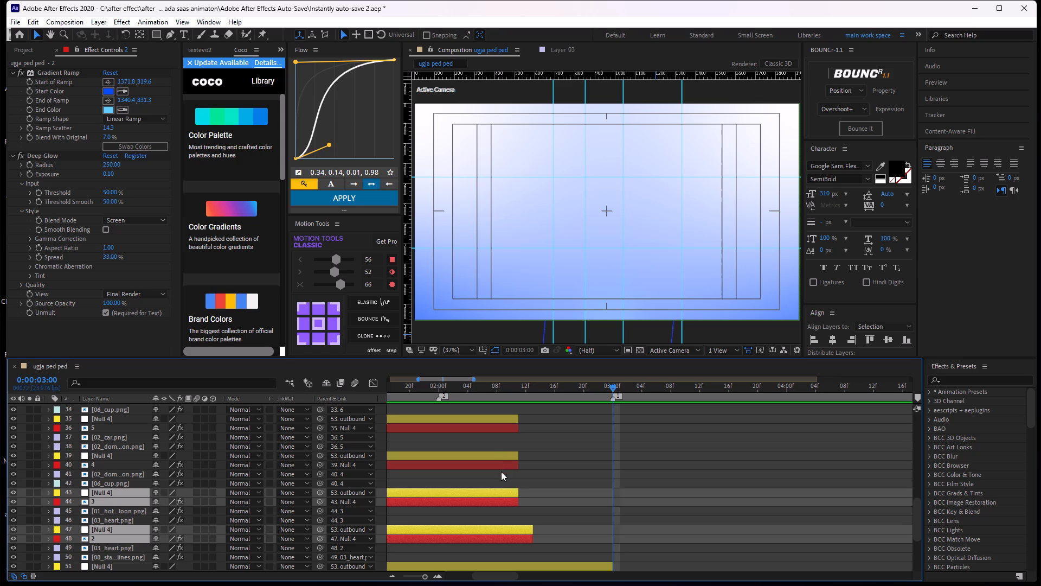
pyautogui.keyDown('ctrl'); pyautogui.click(504, 468); pyautogui.keyUp('ctrl')
pyautogui.keyDown('ctrl'); pyautogui.click(507, 455); pyautogui.keyUp('ctrl')
pyautogui.keyDown('ctrl'); pyautogui.click(493, 426); pyautogui.keyUp('ctrl')
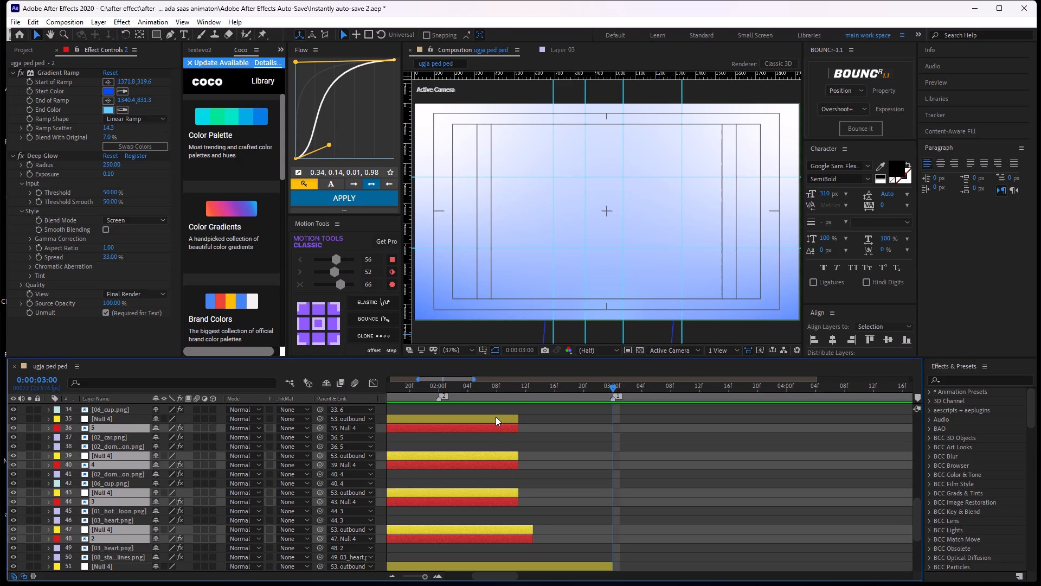
pyautogui.keyDown('ctrl'); pyautogui.click(496, 417); pyautogui.keyUp('ctrl')
pyautogui.scroll(2, 522, 418)
pyautogui.keyDown('ctrl'); pyautogui.click(503, 467); pyautogui.keyUp('ctrl')
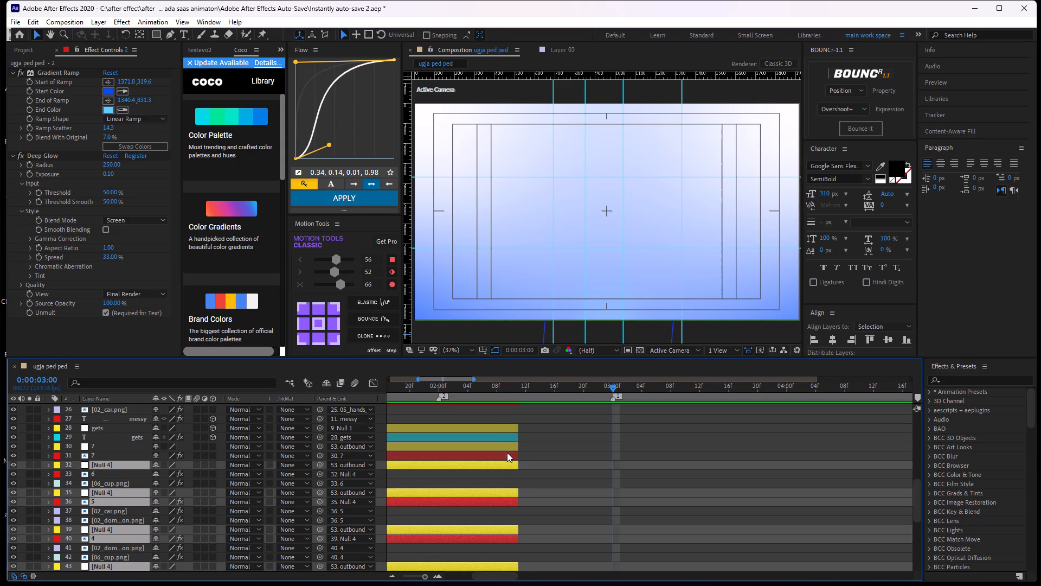
pyautogui.keyDown('ctrl'); pyautogui.click(507, 453); pyautogui.keyUp('ctrl')
pyautogui.keyDown('ctrl'); pyautogui.click(507, 444); pyautogui.keyUp('ctrl')
pyautogui.keyDown('ctrl'); pyautogui.click(509, 428); pyautogui.keyUp('ctrl')
pyautogui.keyDown('ctrl'); pyautogui.click(506, 432); pyautogui.keyUp('ctrl')
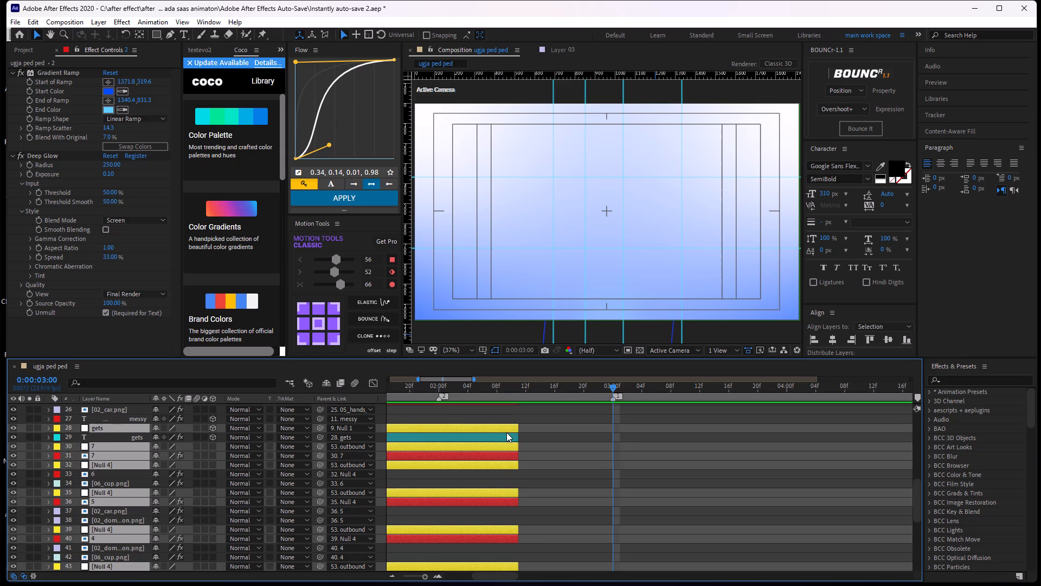
pyautogui.keyDown('ctrl'); pyautogui.click(505, 437); pyautogui.keyUp('ctrl')
pyautogui.keyDown('ctrl'); pyautogui.scroll(2, 510, 435); pyautogui.keyUp('ctrl')
pyautogui.keyDown('ctrl'); pyautogui.click(509, 474); pyautogui.keyUp('ctrl')
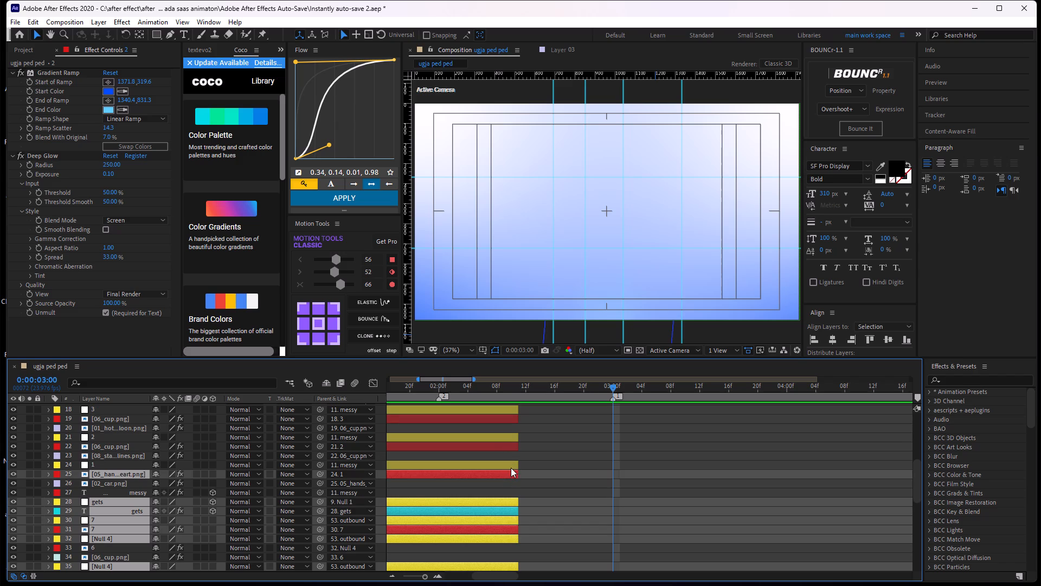
pyautogui.keyDown('ctrl'); pyautogui.click(511, 468); pyautogui.keyUp('ctrl')
pyautogui.keyDown('ctrl'); pyautogui.click(517, 448); pyautogui.keyUp('ctrl')
pyautogui.keyDown('ctrl'); pyautogui.click(512, 435); pyautogui.keyUp('ctrl')
pyautogui.keyDown('ctrl'); pyautogui.click(510, 412); pyautogui.keyUp('ctrl')
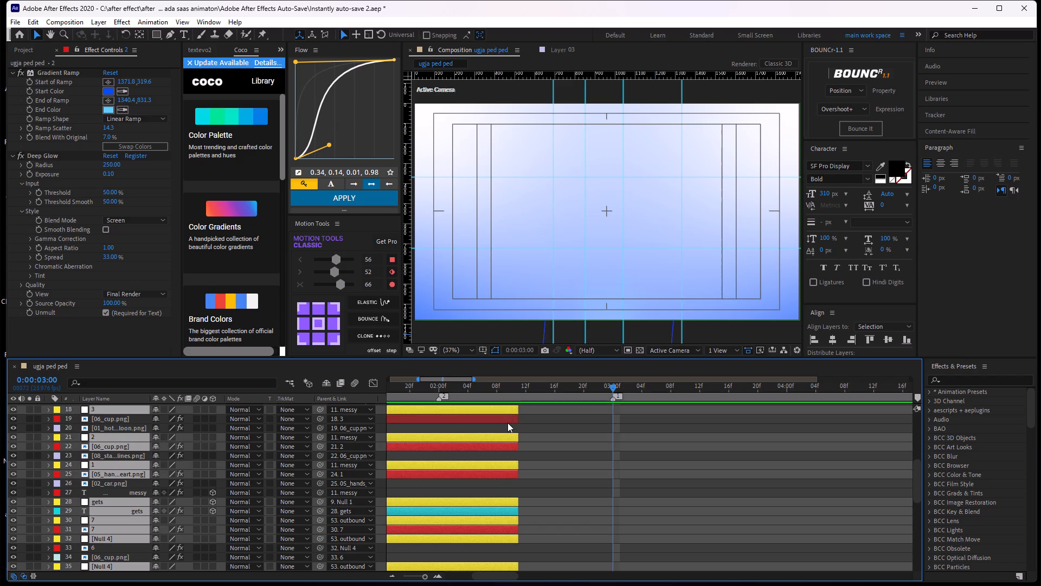
pyautogui.keyDown('ctrl'); pyautogui.click(507, 423); pyautogui.keyUp('ctrl')
pyautogui.keyDown('ctrl'); pyautogui.scroll(2, 522, 414); pyautogui.keyUp('ctrl')
pyautogui.keyDown('ctrl'); pyautogui.click(500, 445); pyautogui.keyUp('ctrl')
pyautogui.keyDown('ctrl'); pyautogui.click(502, 455); pyautogui.keyUp('ctrl')
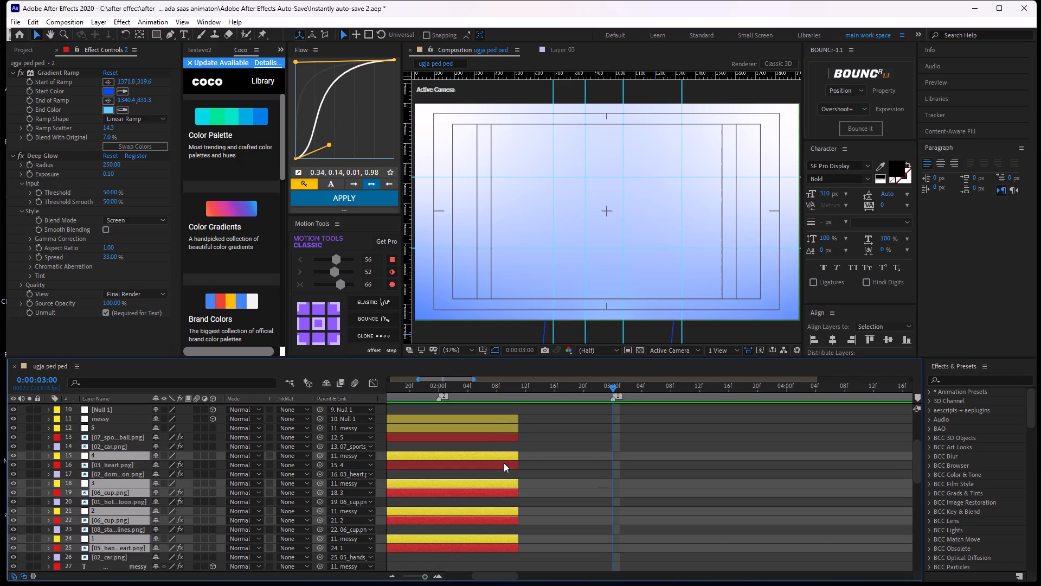
pyautogui.keyDown('ctrl'); pyautogui.click(504, 463); pyautogui.keyUp('ctrl')
pyautogui.keyDown('ctrl'); pyautogui.click(510, 435); pyautogui.keyUp('ctrl')
pyautogui.keyDown('ctrl'); pyautogui.click(507, 417); pyautogui.keyUp('ctrl')
pyautogui.keyDown('ctrl'); pyautogui.click(506, 430); pyautogui.keyUp('ctrl')
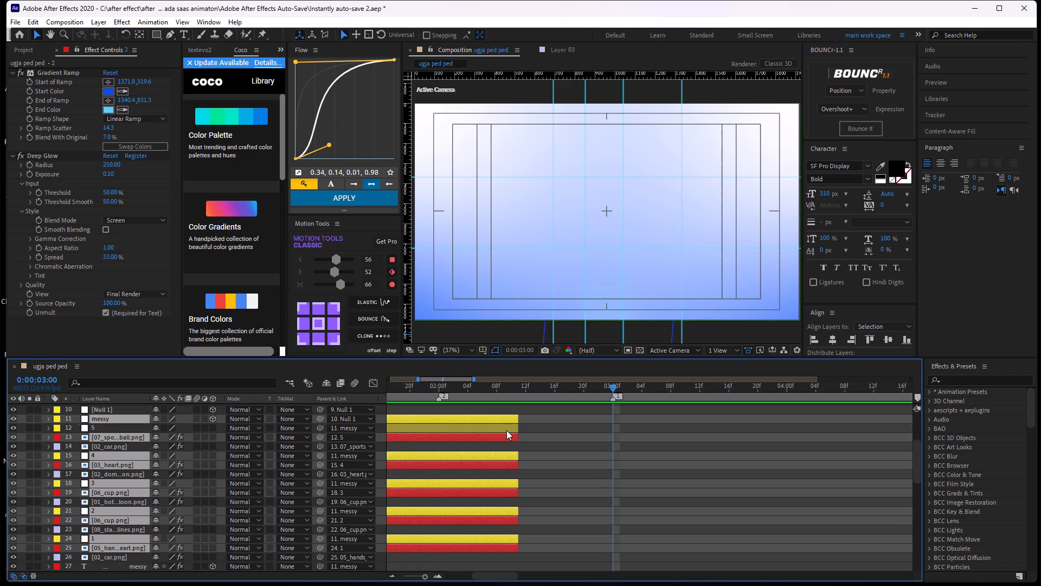
pyautogui.scroll(-1, 509, 430)
pyautogui.scroll(2, 509, 430)
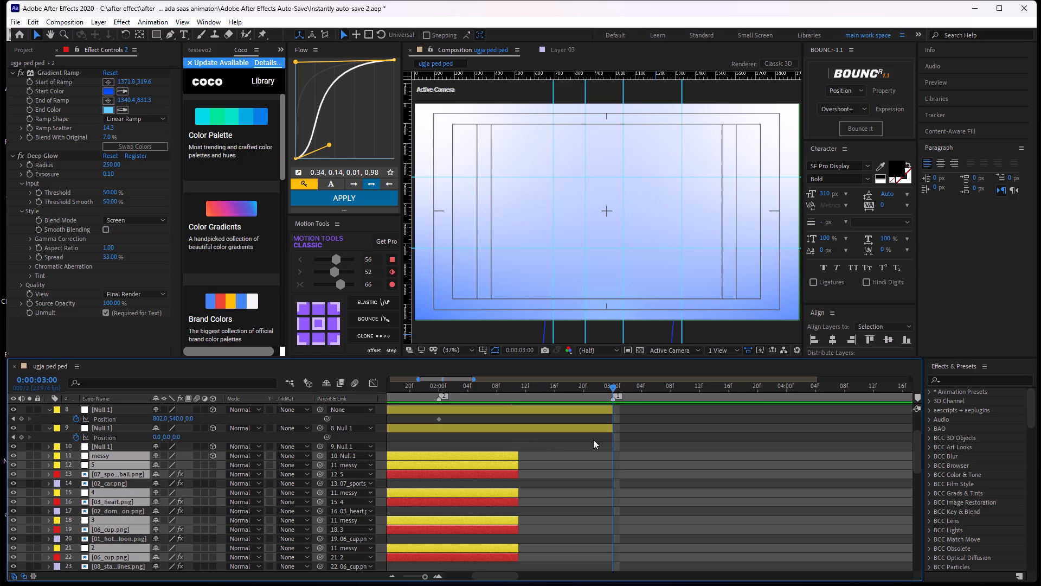
pyautogui.moveTo(519, 453); pyautogui.dragTo(613, 464)
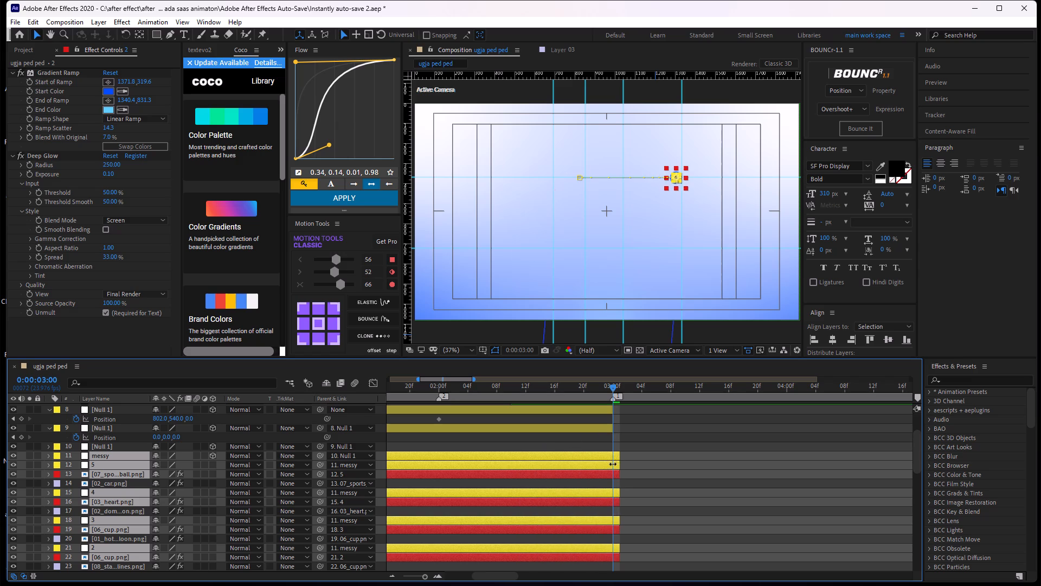
# Trim the ends of the selected messy null, numbered nulls and icon layers back to exactly 0:00:03:00.
pyautogui.moveTo(613, 464); pyautogui.dragTo(613, 464)
pyautogui.click(618, 460)
# Add a Position keyframe to layer 8's Null 1 at 0:00:02:23, moving the scene up to Y 339.
pyautogui.moveTo(610, 385); pyautogui.dragTo(339, 523)
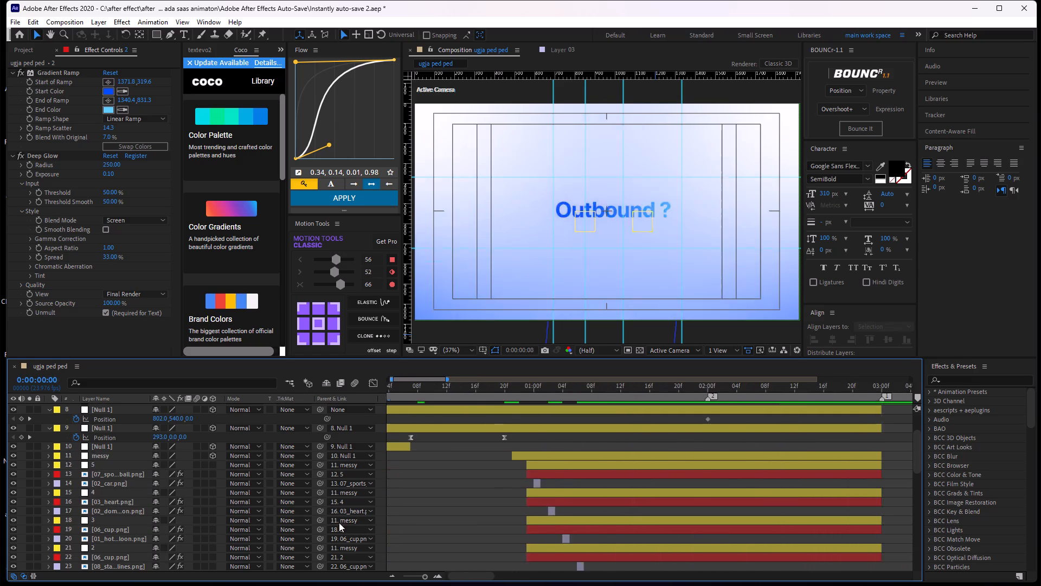
pyautogui.moveTo(339, 523); pyautogui.dragTo(937, 419)
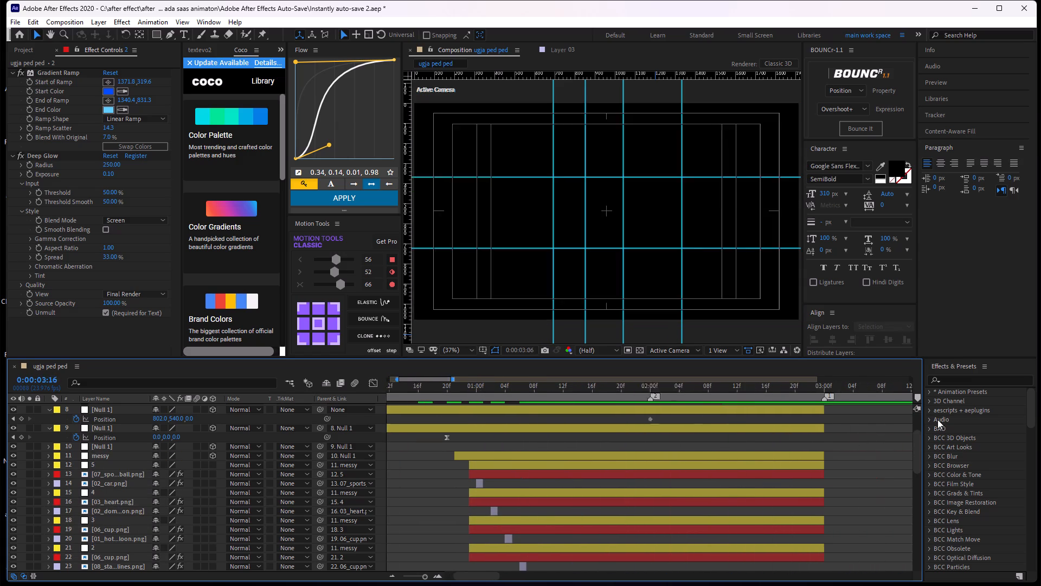
pyautogui.moveTo(937, 419); pyautogui.dragTo(599, 472)
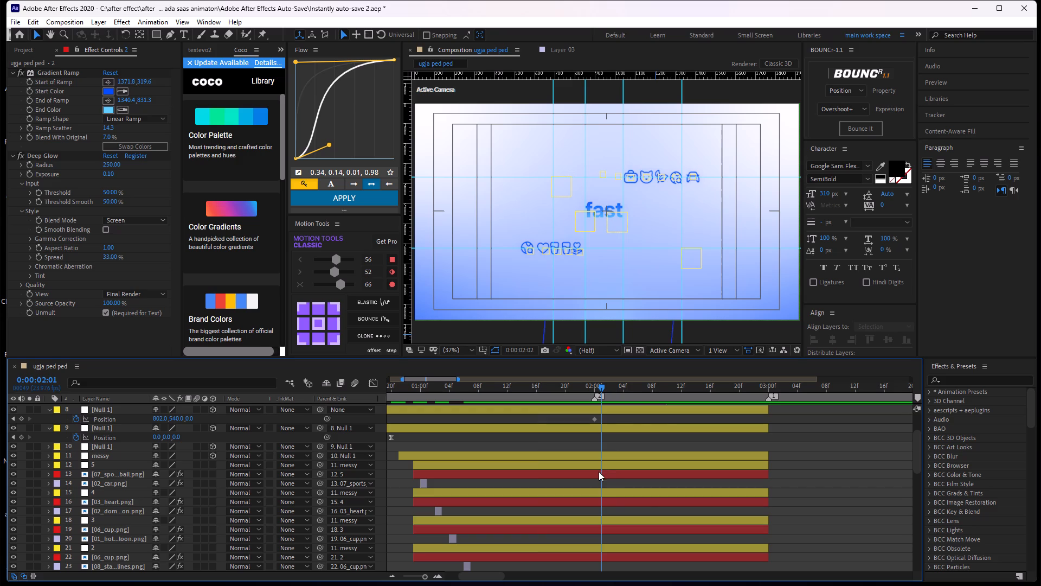
pyautogui.moveTo(599, 472); pyautogui.dragTo(742, 498)
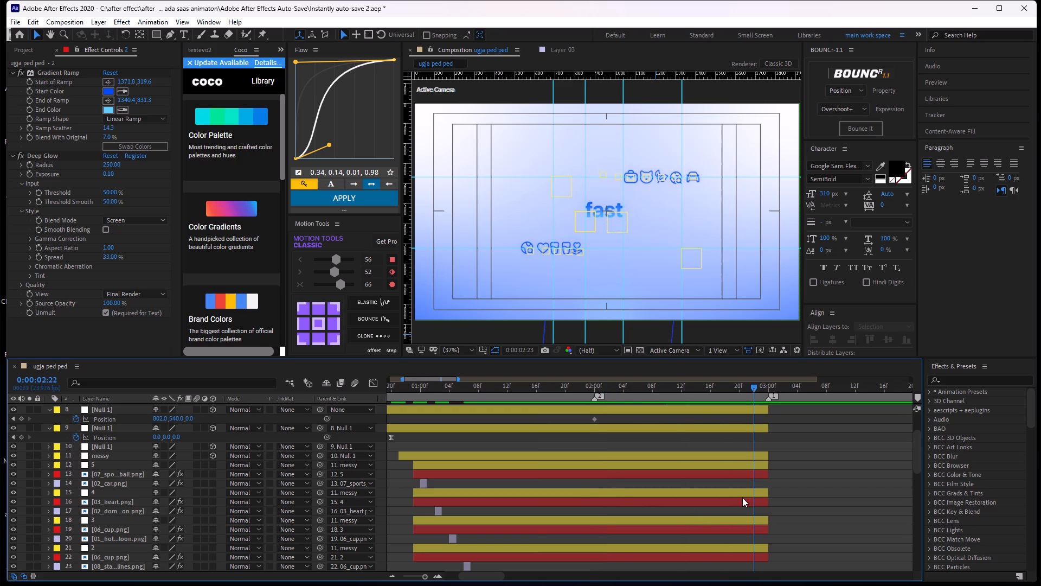
pyautogui.moveTo(742, 498); pyautogui.dragTo(761, 499)
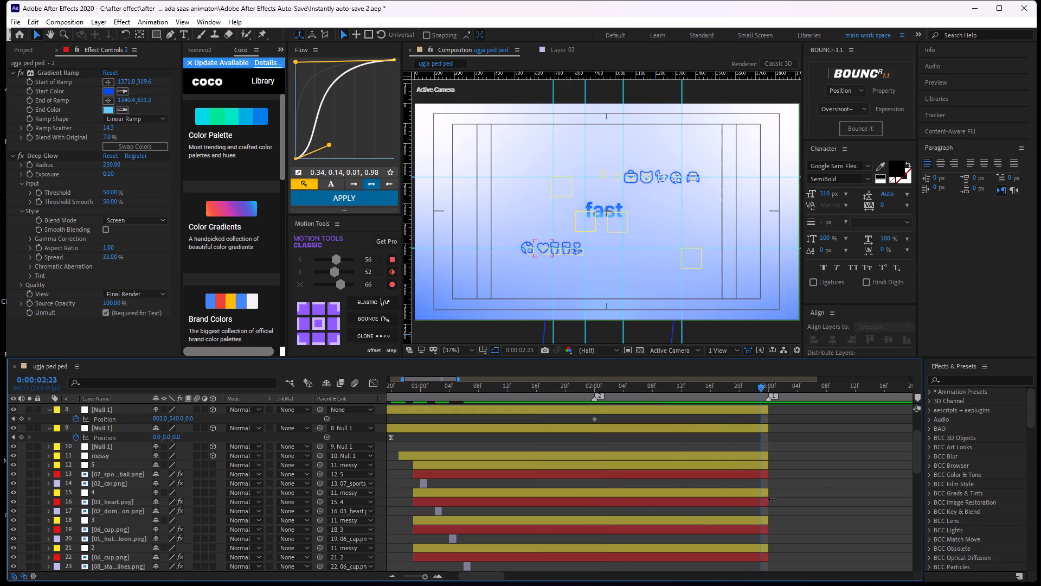
pyautogui.moveTo(772, 499); pyautogui.dragTo(672, 532, button='middle')
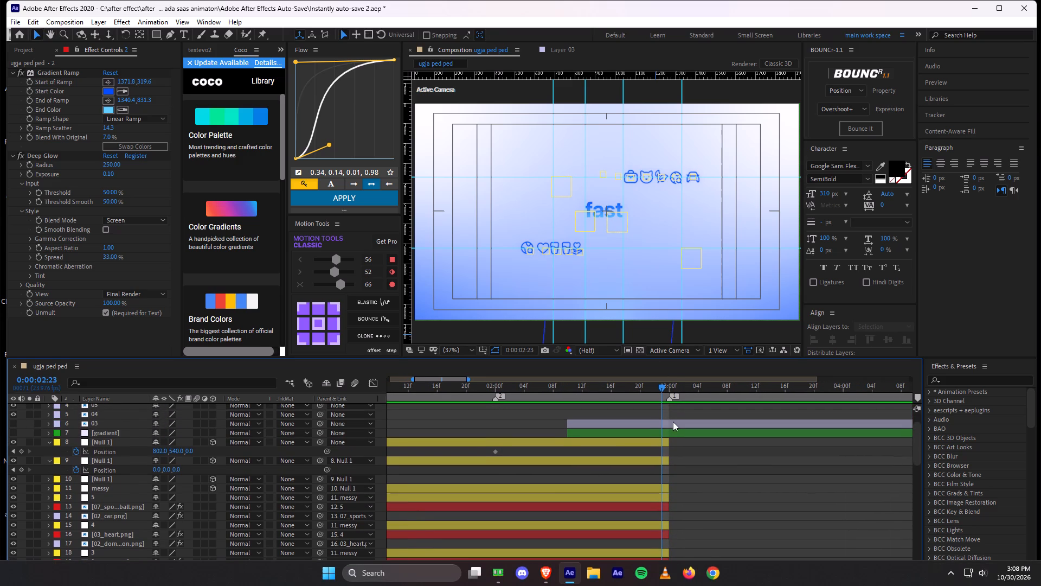
pyautogui.moveTo(176, 449); pyautogui.dragTo(184, 449)
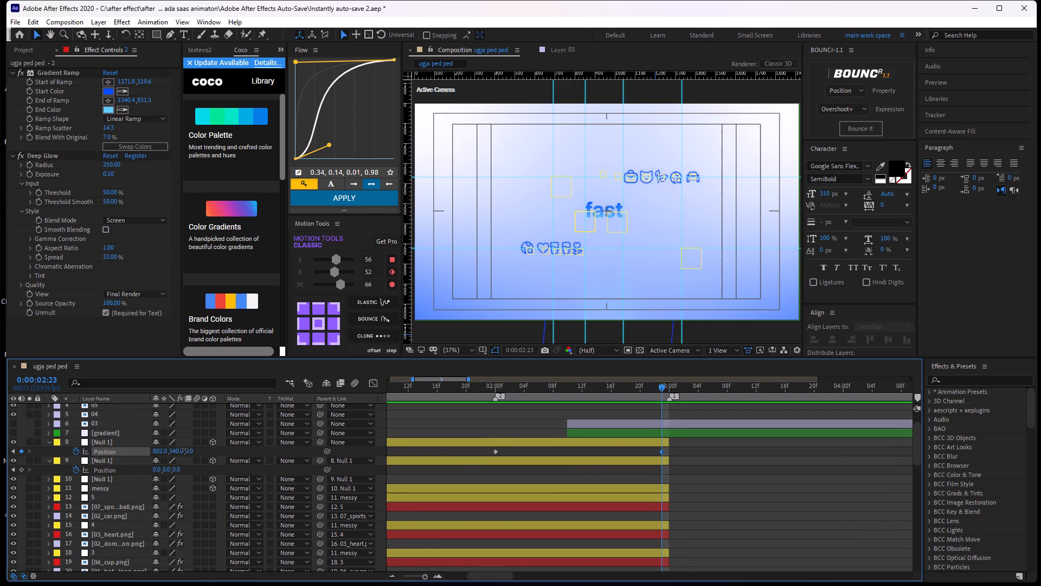
pyautogui.moveTo(184, 449); pyautogui.dragTo(102, 438)
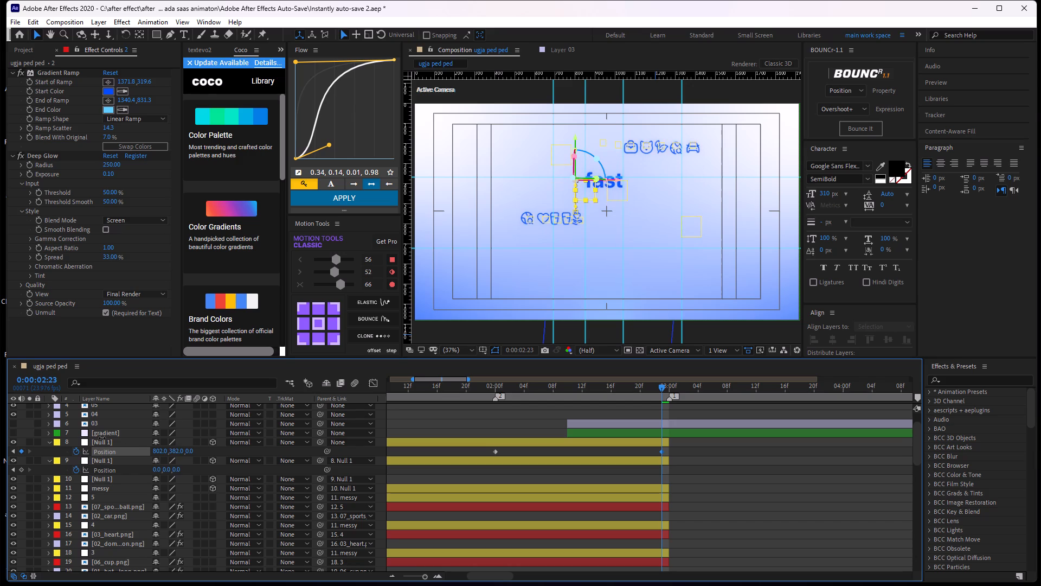
pyautogui.moveTo(102, 438); pyautogui.dragTo(111, 440)
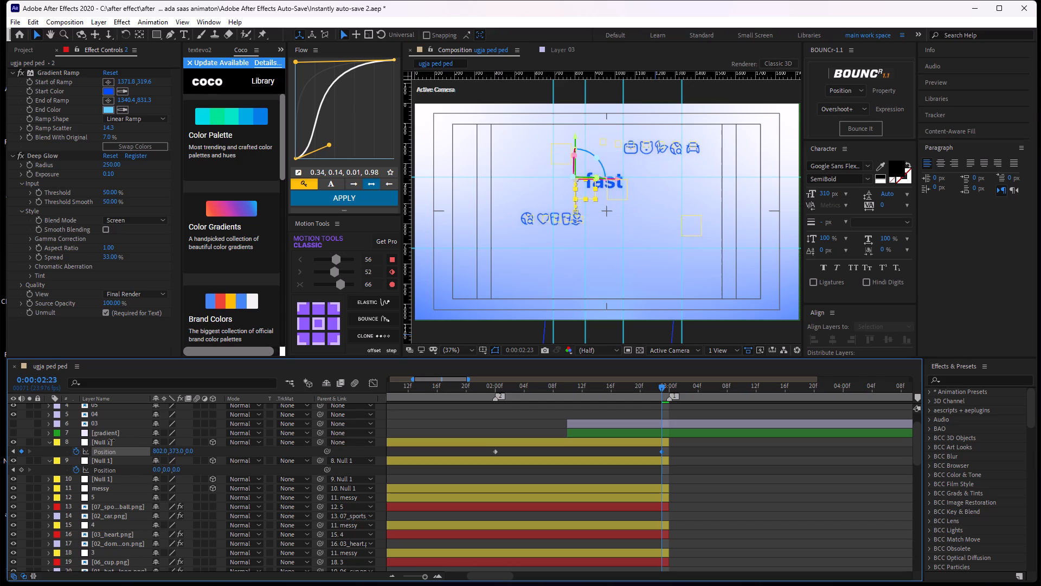
pyautogui.moveTo(111, 440); pyautogui.dragTo(174, 403)
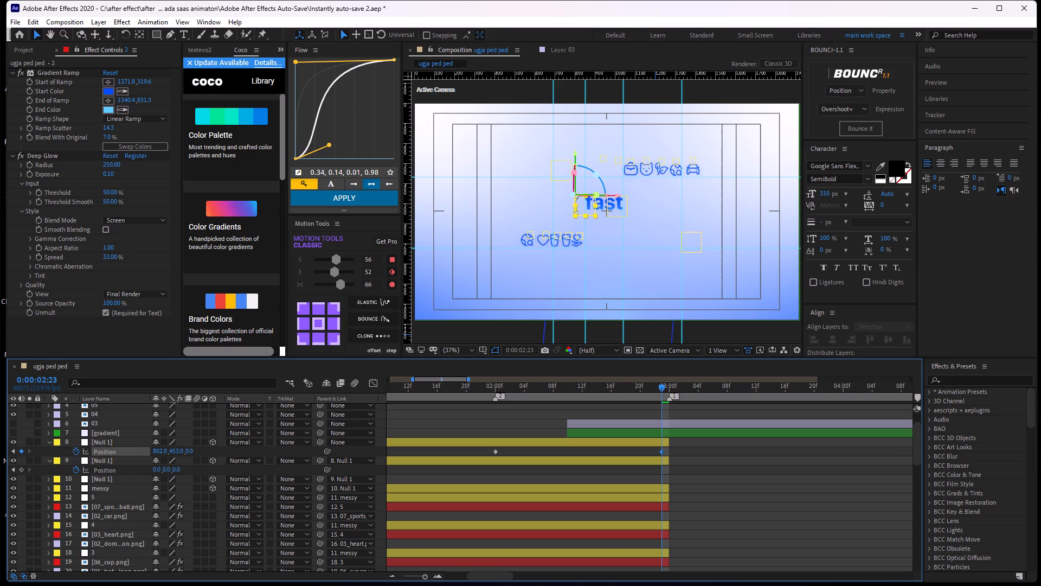
pyautogui.moveTo(174, 403); pyautogui.dragTo(138, 412)
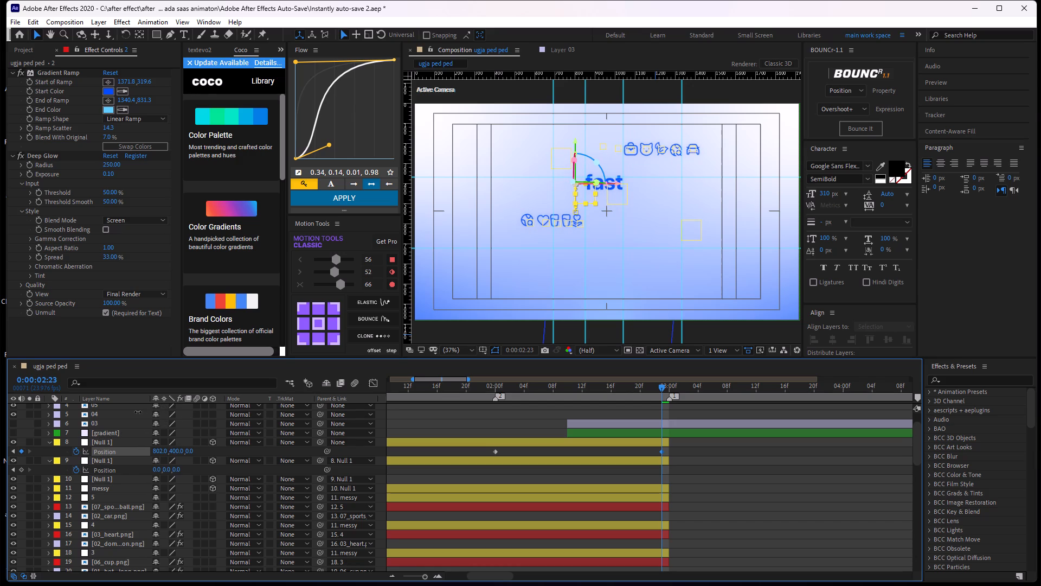
pyautogui.moveTo(138, 412); pyautogui.dragTo(116, 418)
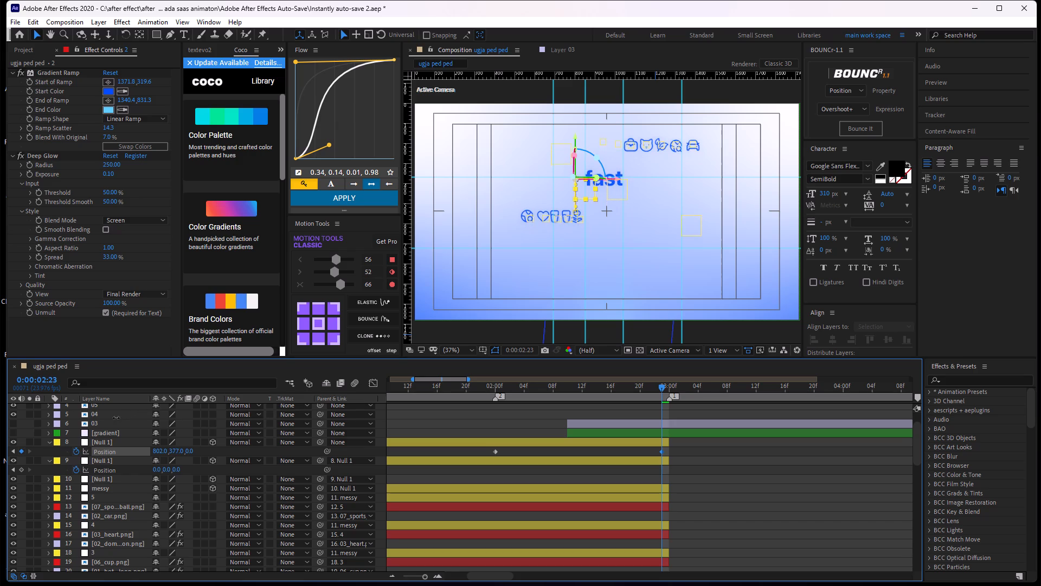
pyautogui.moveTo(116, 418); pyautogui.dragTo(50, 423)
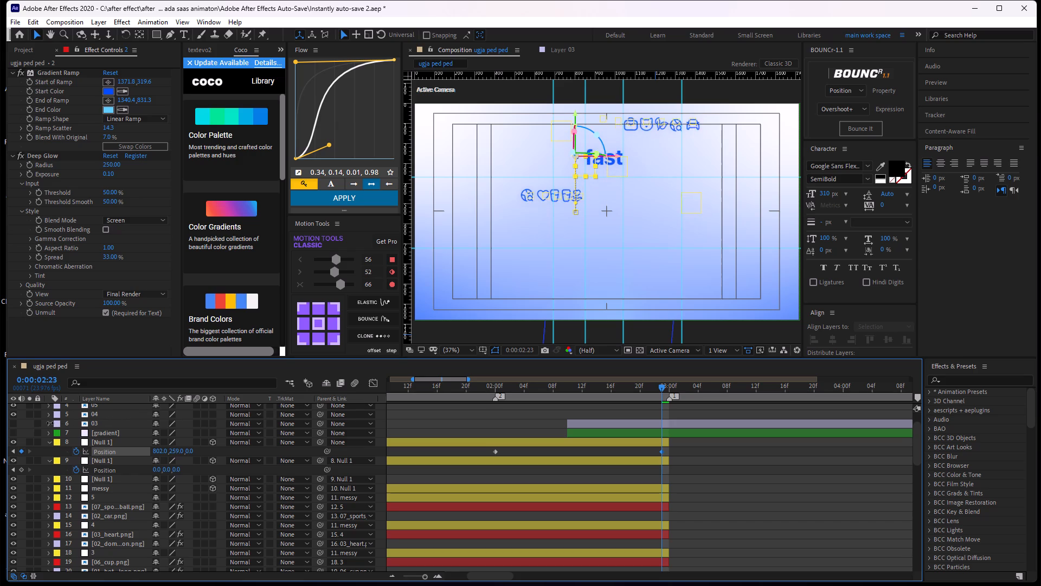
pyautogui.moveTo(50, 423); pyautogui.dragTo(87, 417)
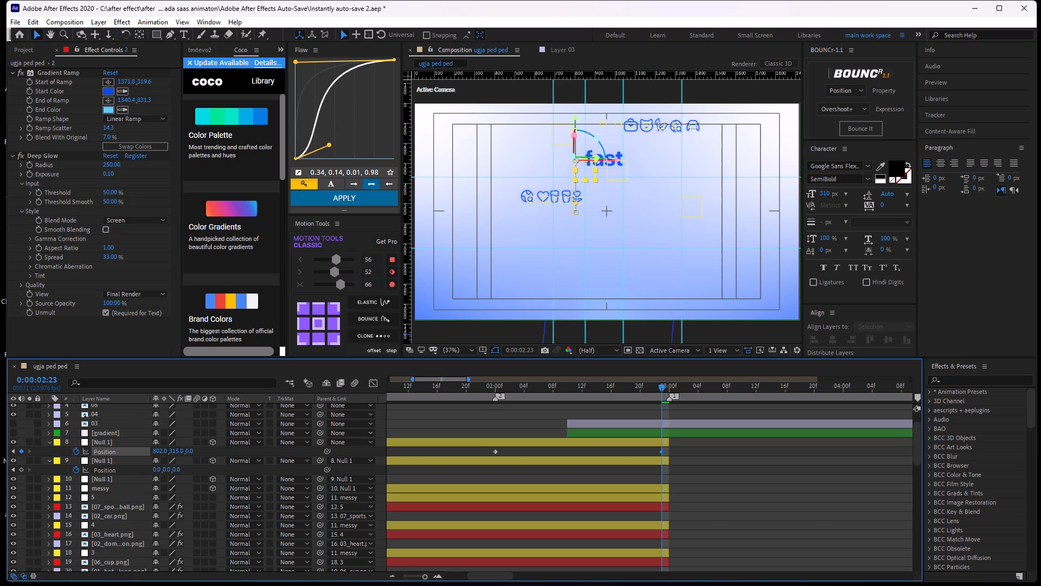
pyautogui.moveTo(87, 417); pyautogui.dragTo(101, 416)
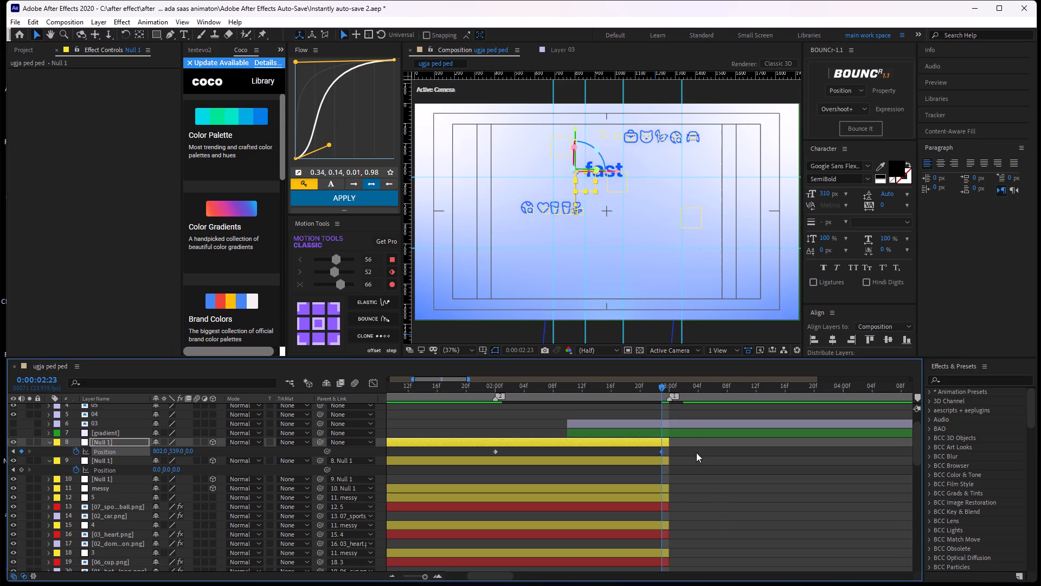
# Remove all four vertical and both horizontal guides from the composition view.
pyautogui.scroll(2, 696, 453)
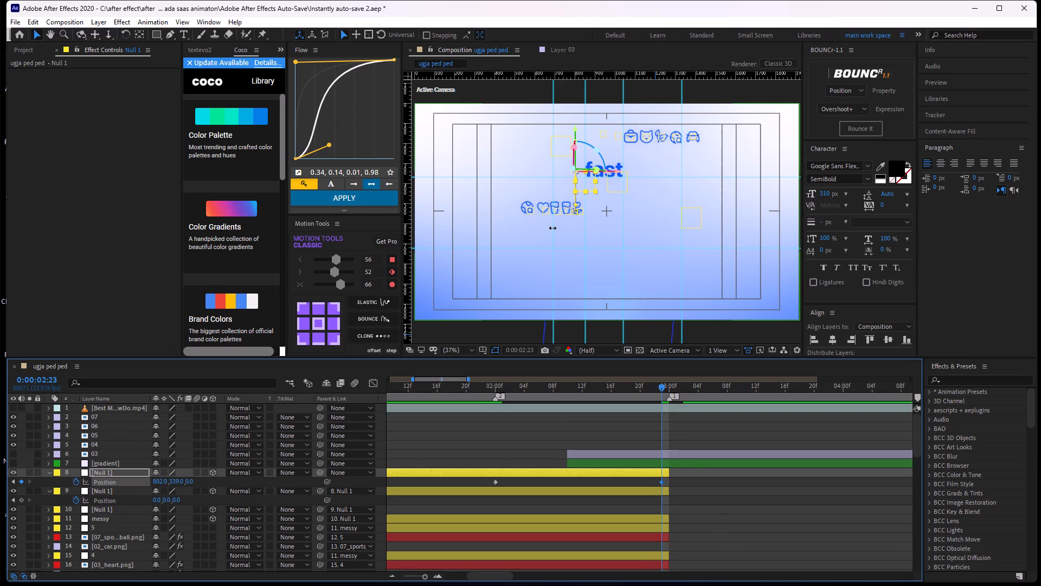
pyautogui.moveTo(552, 228); pyautogui.dragTo(349, 278)
pyautogui.moveTo(584, 228); pyautogui.dragTo(371, 284)
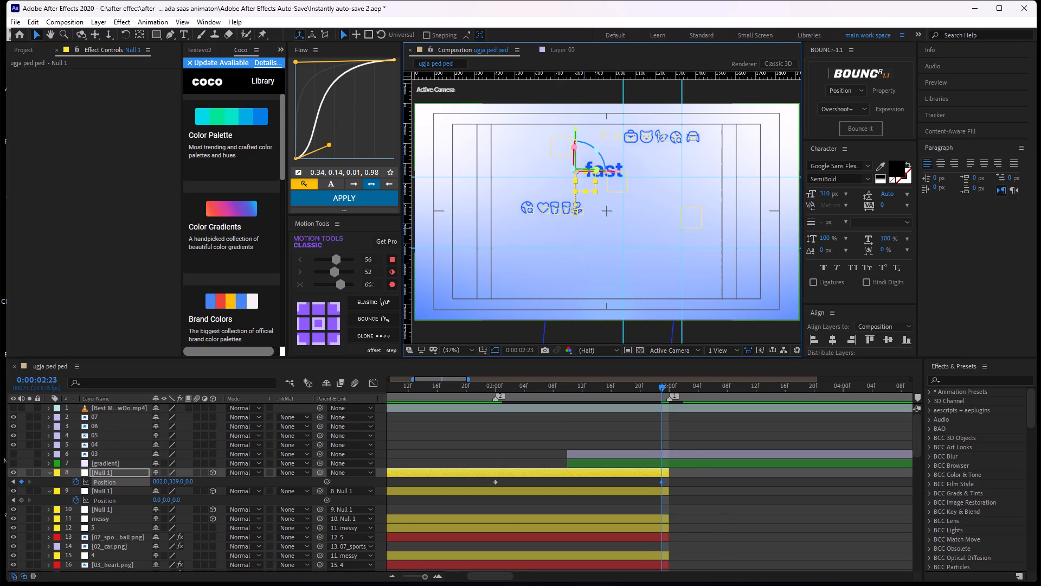
pyautogui.moveTo(371, 284); pyautogui.dragTo(375, 284)
pyautogui.moveTo(682, 195); pyautogui.dragTo(301, 288)
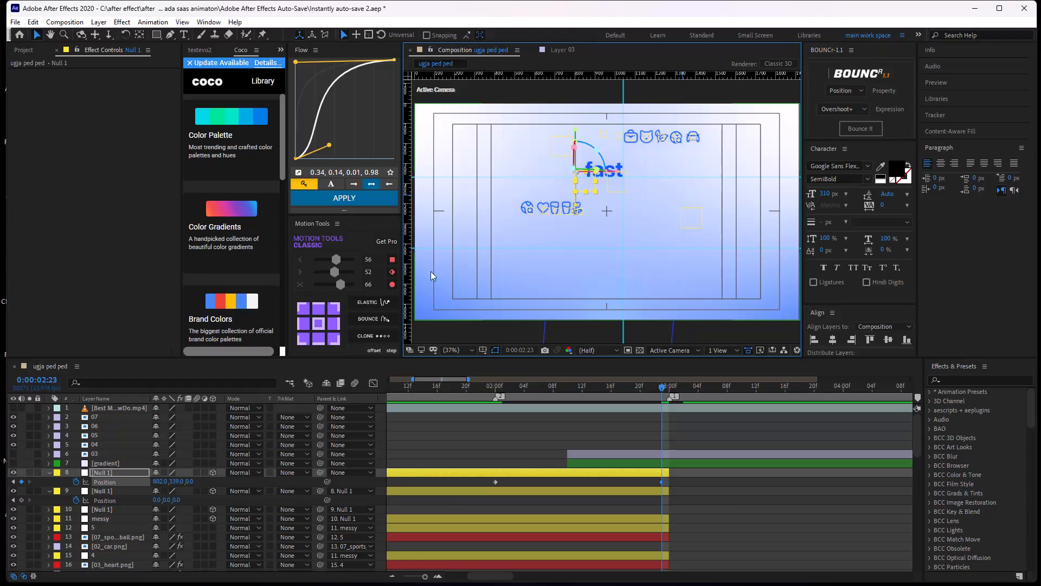
pyautogui.moveTo(625, 232); pyautogui.dragTo(277, 316)
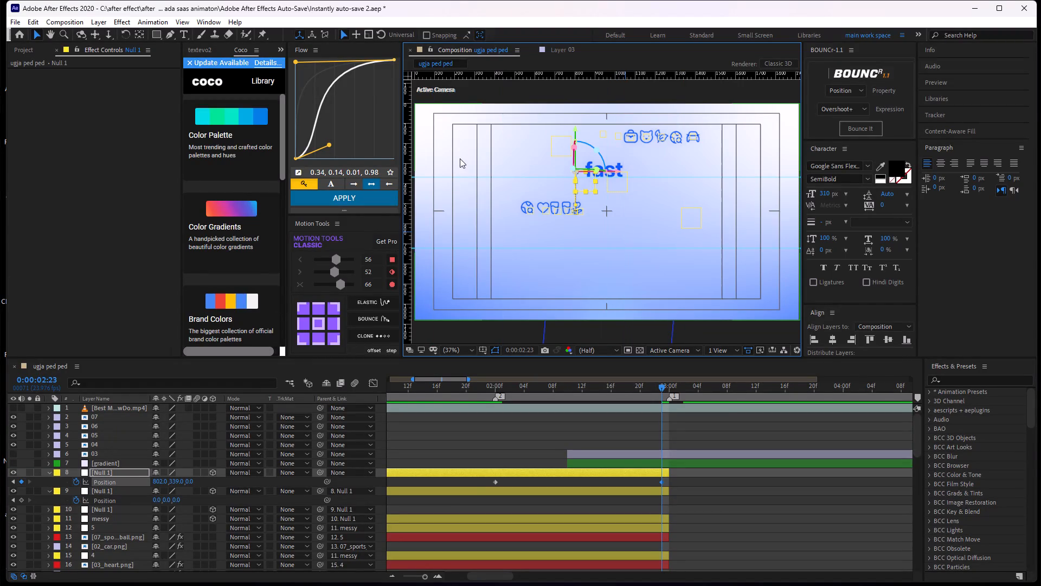
pyautogui.moveTo(490, 177); pyautogui.dragTo(616, 0)
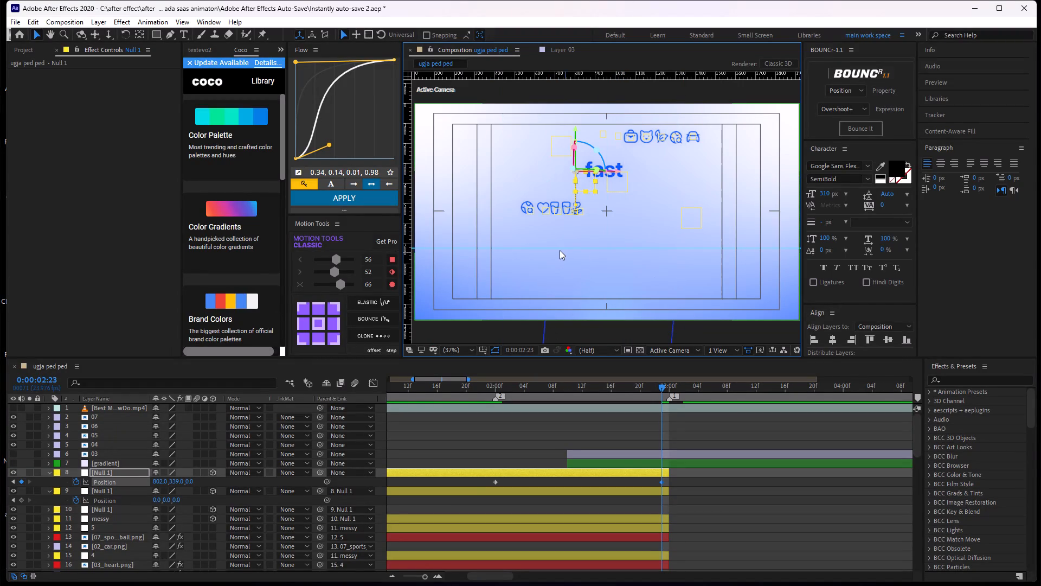
pyautogui.moveTo(565, 246); pyautogui.dragTo(599, 47)
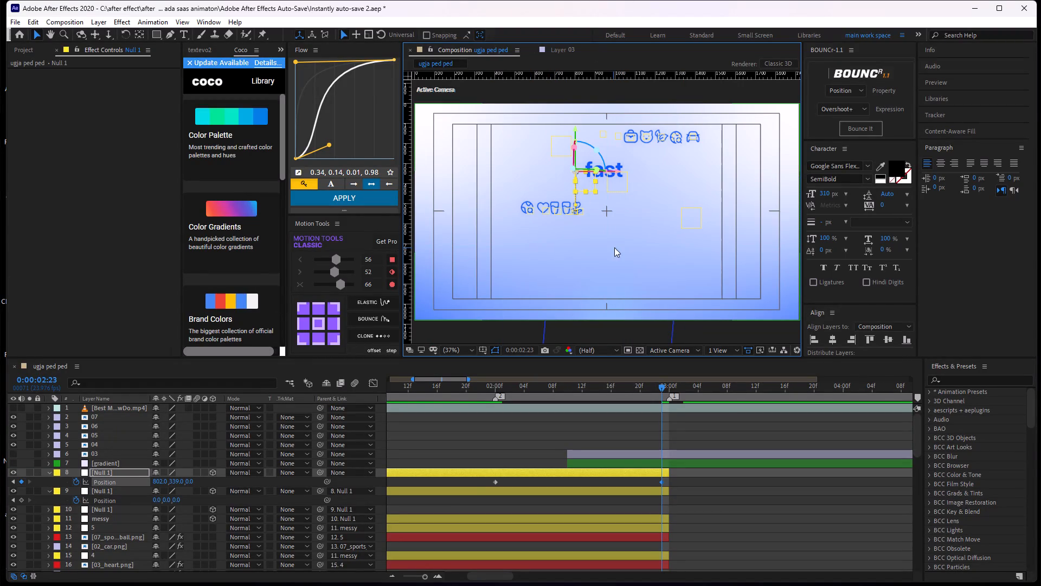
pyautogui.click(697, 482)
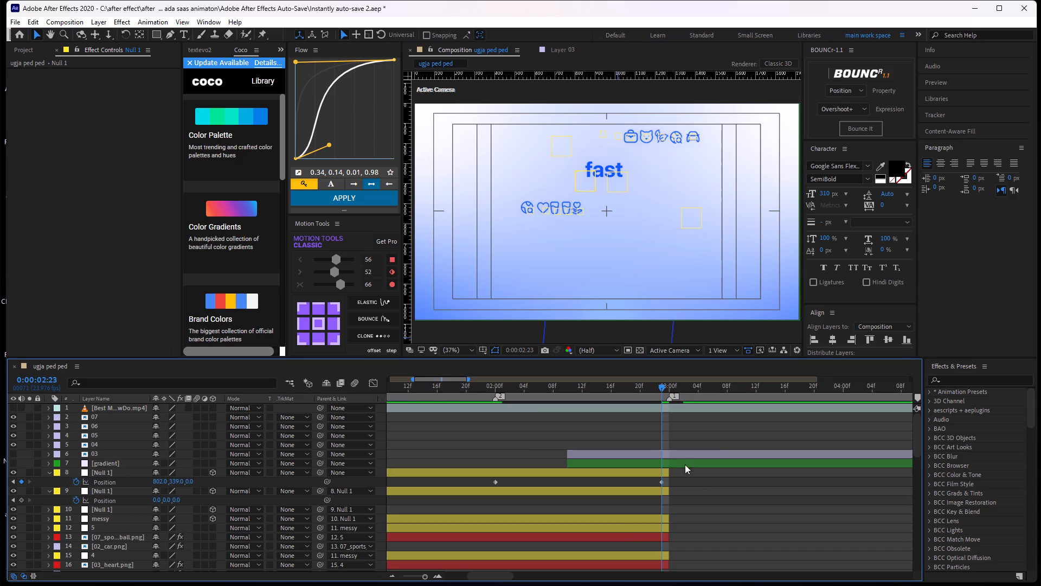
# Create an adjustment layer directly above layer 03.
pyautogui.click(600, 405)
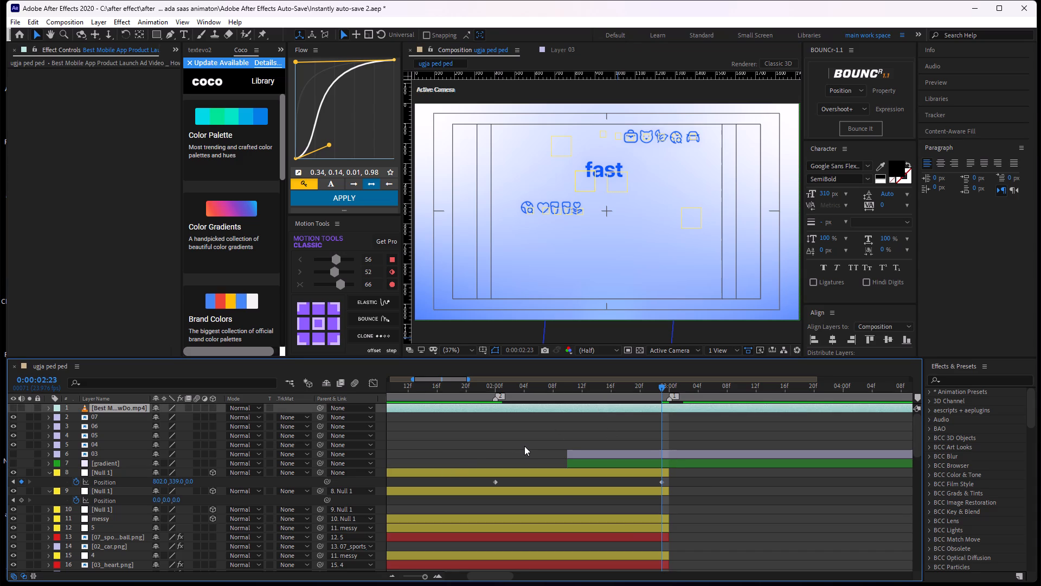
pyautogui.click(621, 448)
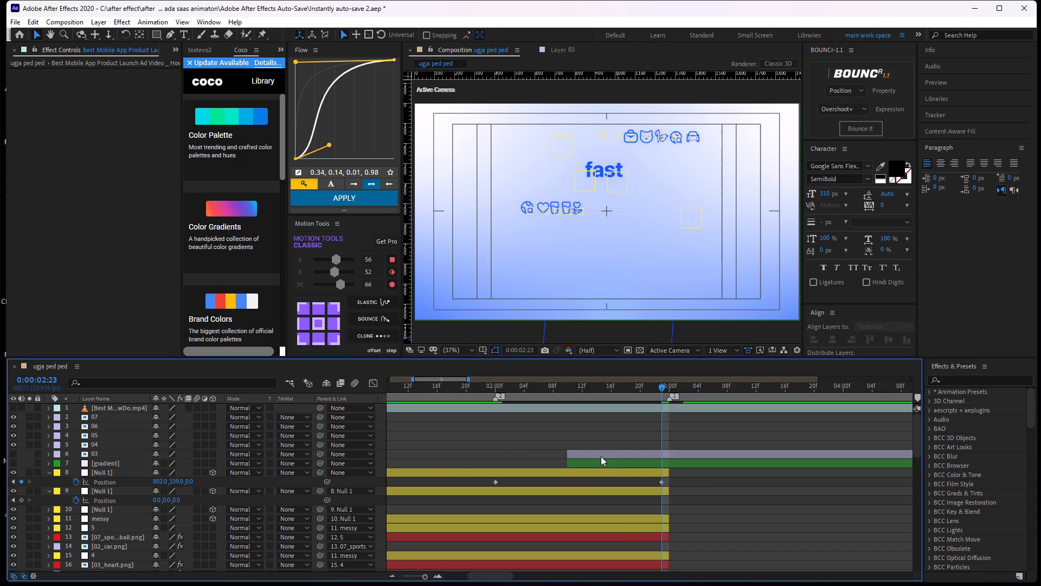
pyautogui.click(608, 448)
pyautogui.click(600, 455)
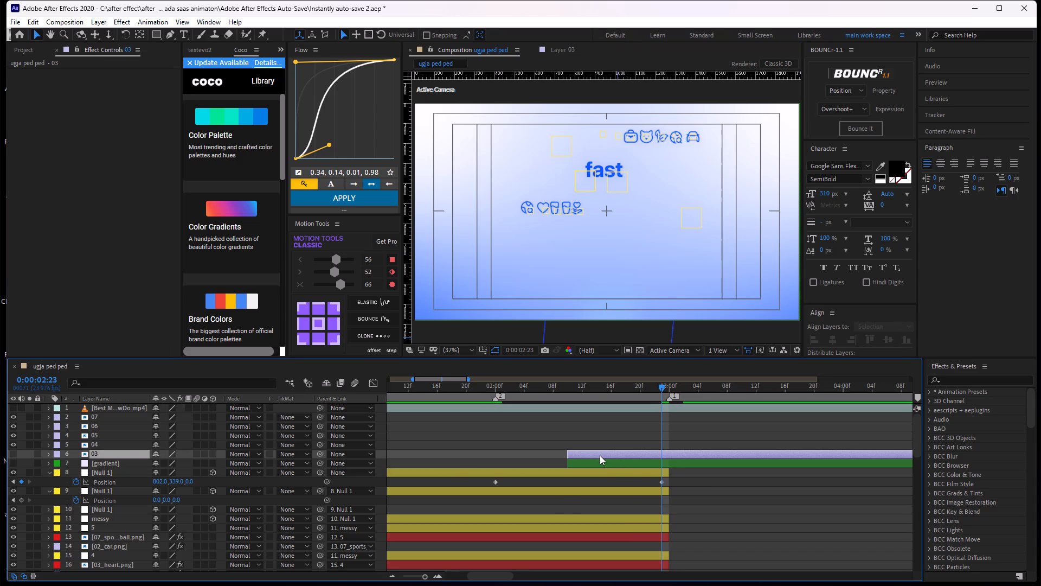
pyautogui.hotkey('ctrl', 'alt', 'y')
# Apply the Grid effect to the new adjustment layer, with the time at 0:00:02:01.
pyautogui.moveTo(662, 389); pyautogui.dragTo(511, 422)
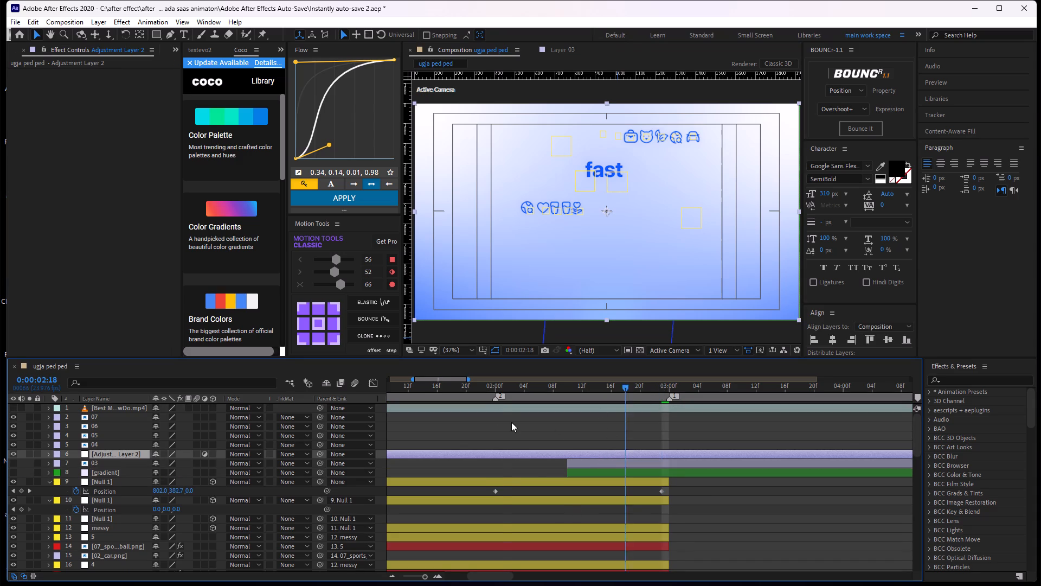
pyautogui.moveTo(511, 422); pyautogui.dragTo(505, 423)
pyautogui.click(497, 449)
pyautogui.hotkey('ctrl', 'space')
pyautogui.click(491, 456)
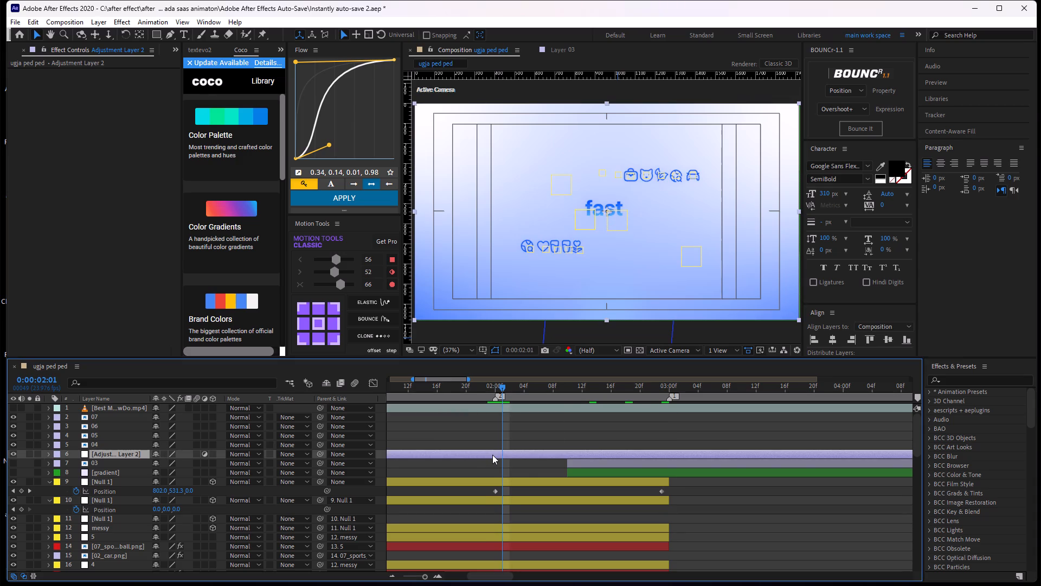
pyautogui.hotkey('ctrl', 'space')
pyautogui.write('grid')
pyautogui.press('Return')
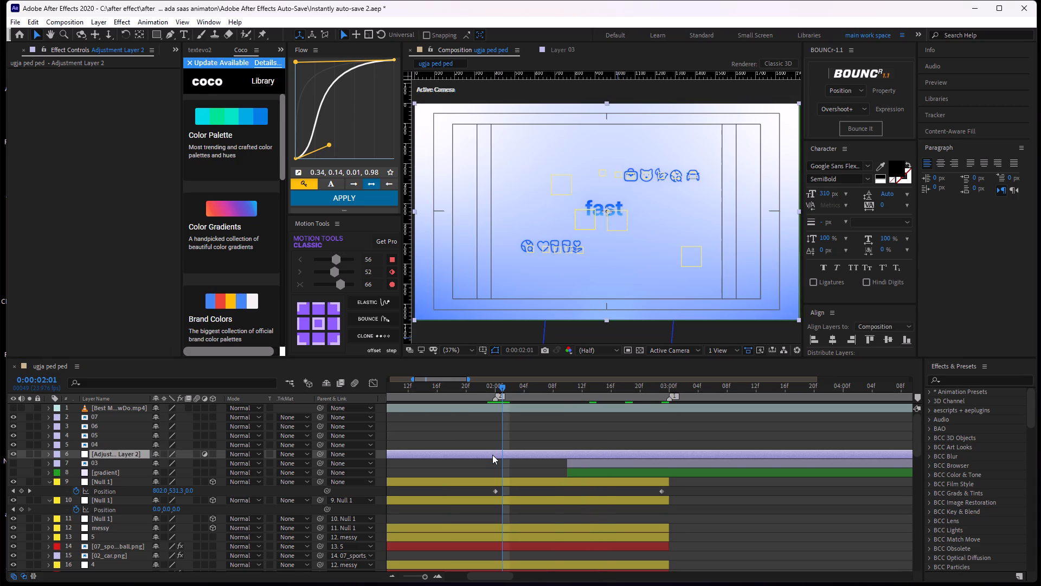
pyautogui.click(518, 463)
pyautogui.click(406, 412)
pyautogui.click(442, 456)
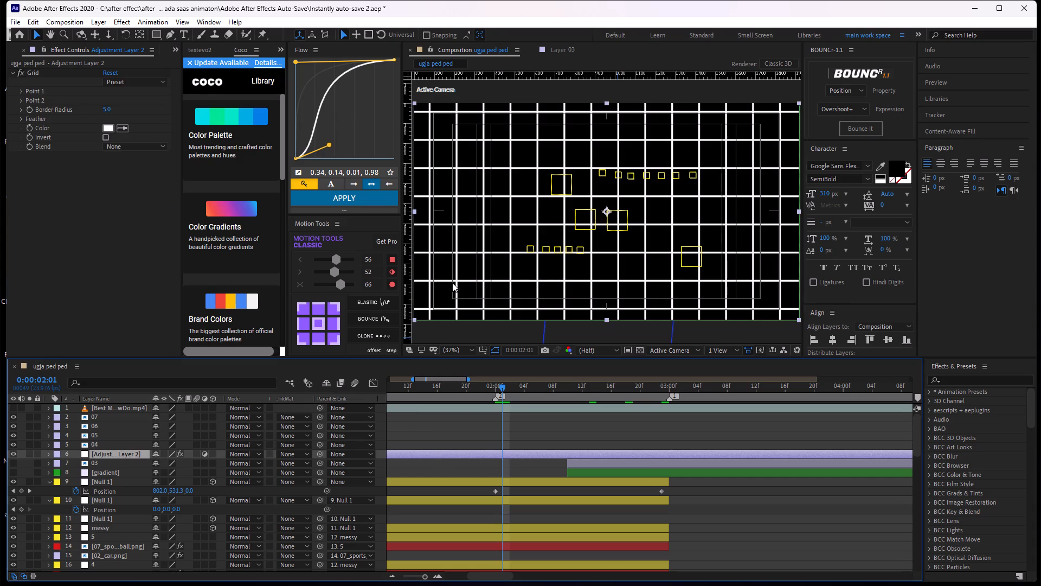
# Set the adjustment layer's Grid effect preset to Grid of Thirds.
pyautogui.click(128, 78)
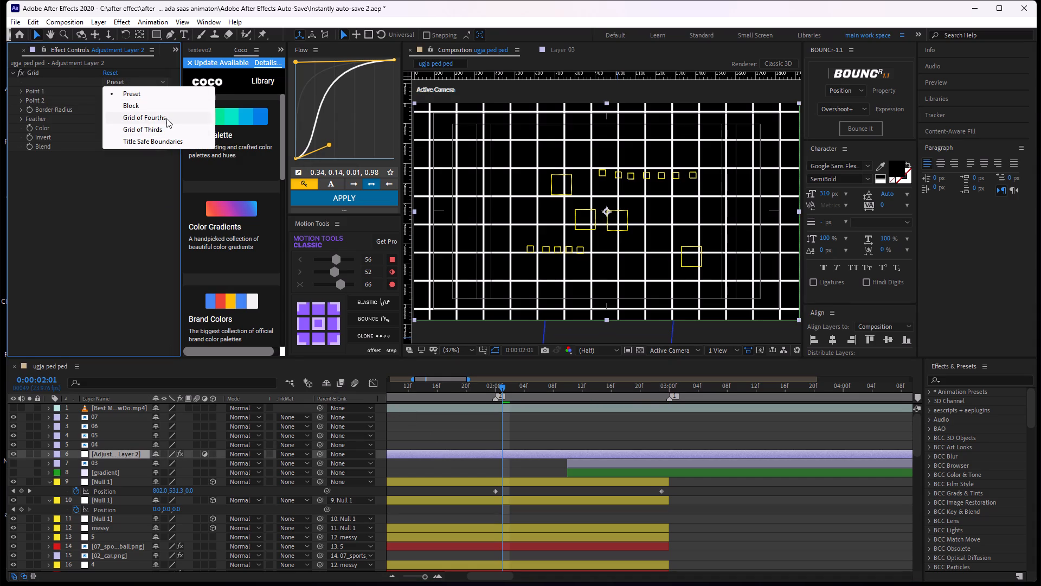
pyautogui.click(165, 129)
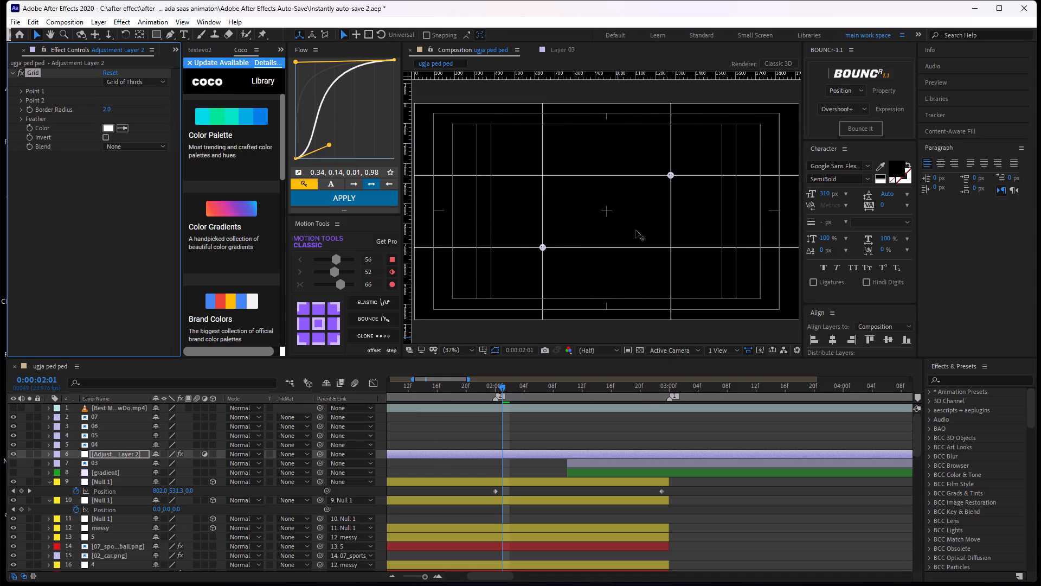
# Place two vertical guides over the grid's vertical third lines in the composition view.
pyautogui.scroll(-1, 640, 237)
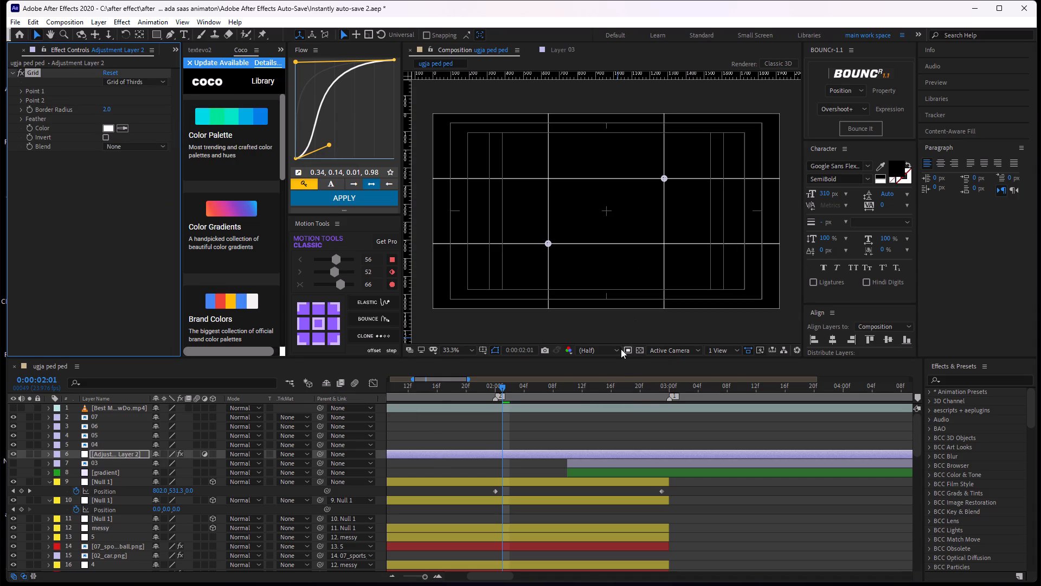
pyautogui.click(551, 411)
pyautogui.click(516, 451)
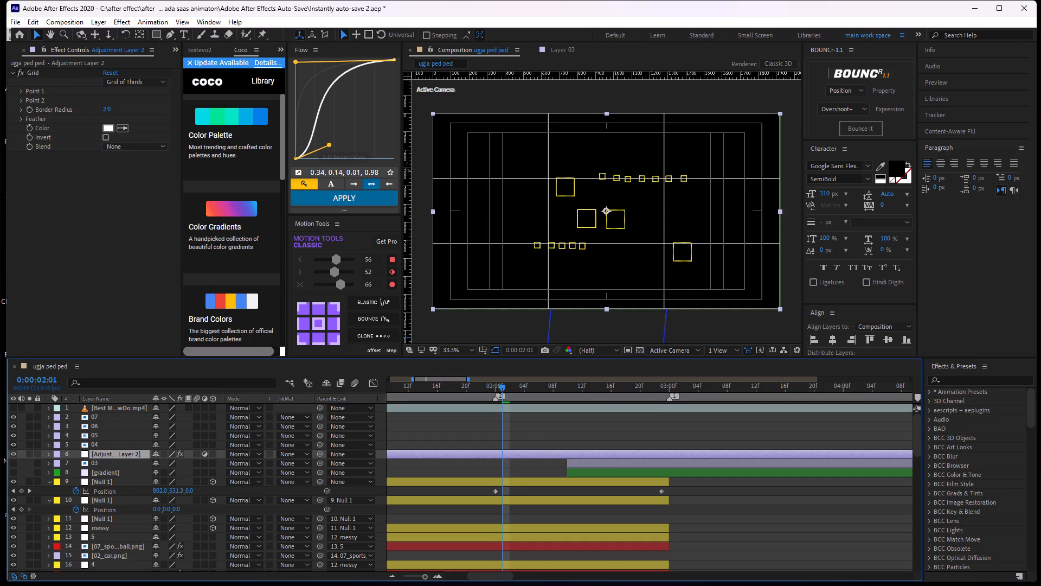
pyautogui.moveTo(412, 172); pyautogui.dragTo(474, 174)
pyautogui.moveTo(411, 163); pyautogui.dragTo(435, 162)
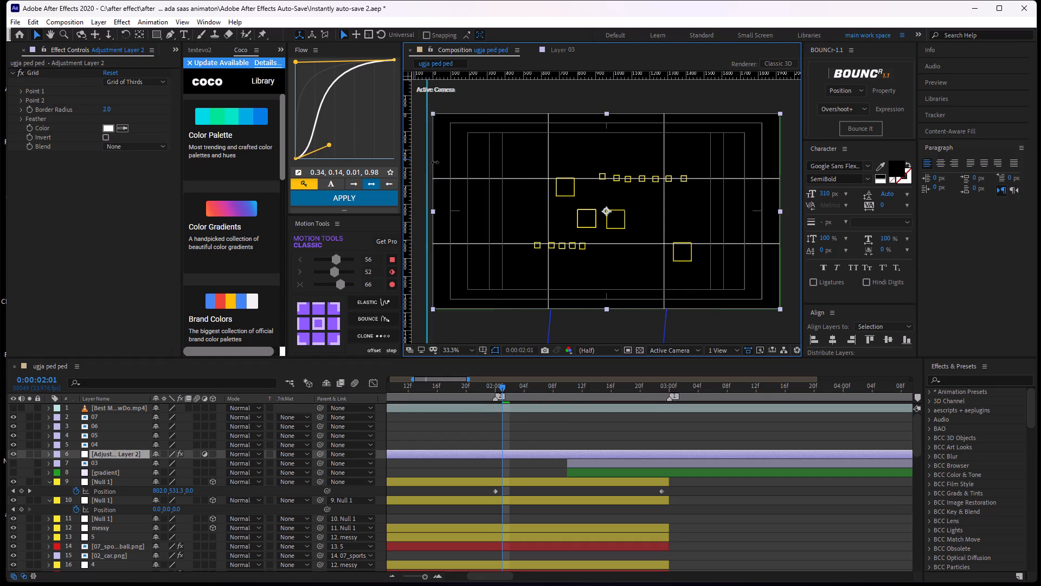
pyautogui.moveTo(435, 162); pyautogui.dragTo(549, 232)
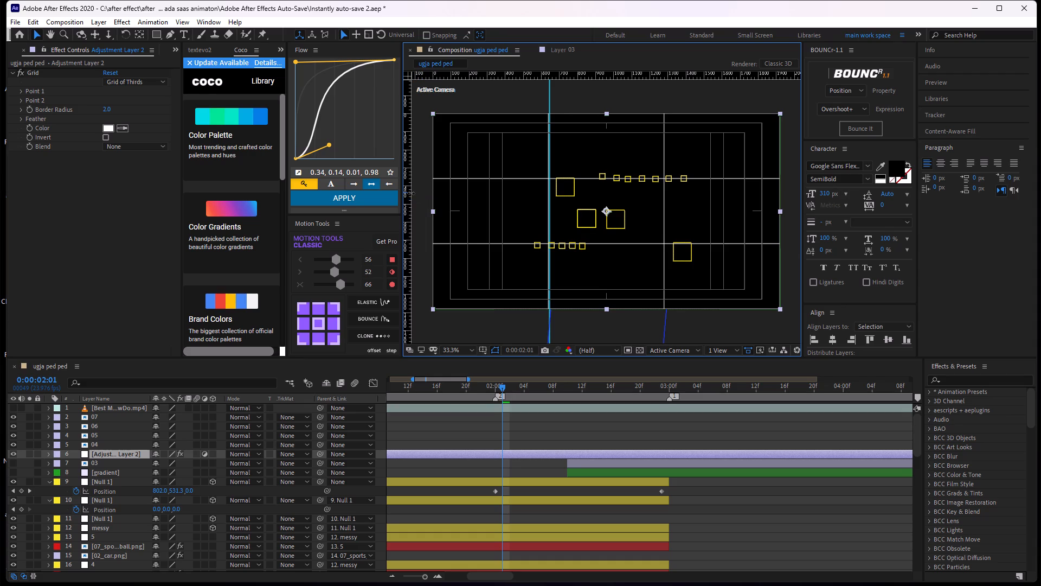
pyautogui.moveTo(410, 194); pyautogui.dragTo(663, 225)
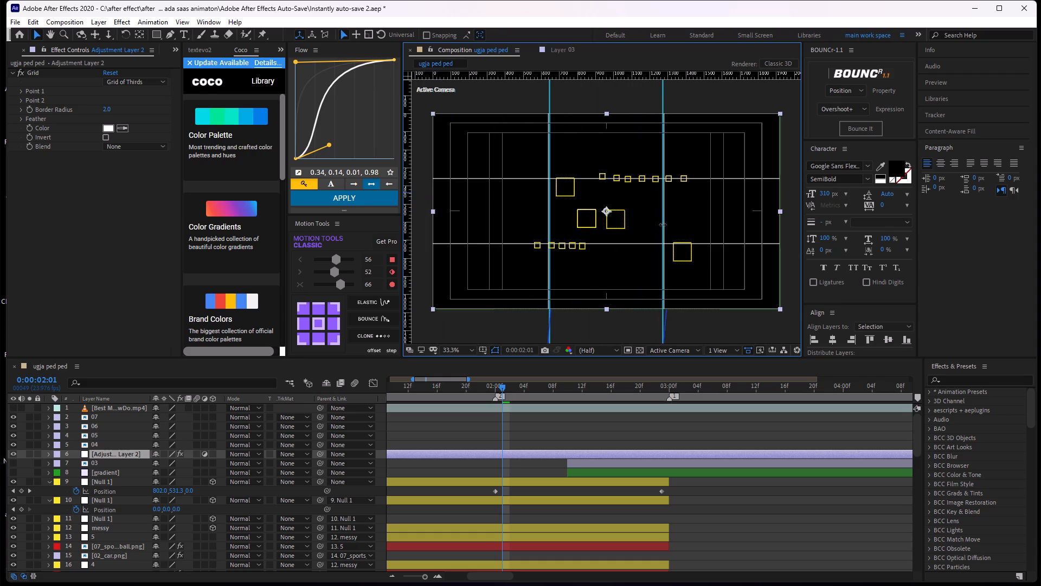
pyautogui.moveTo(663, 225); pyautogui.dragTo(664, 244)
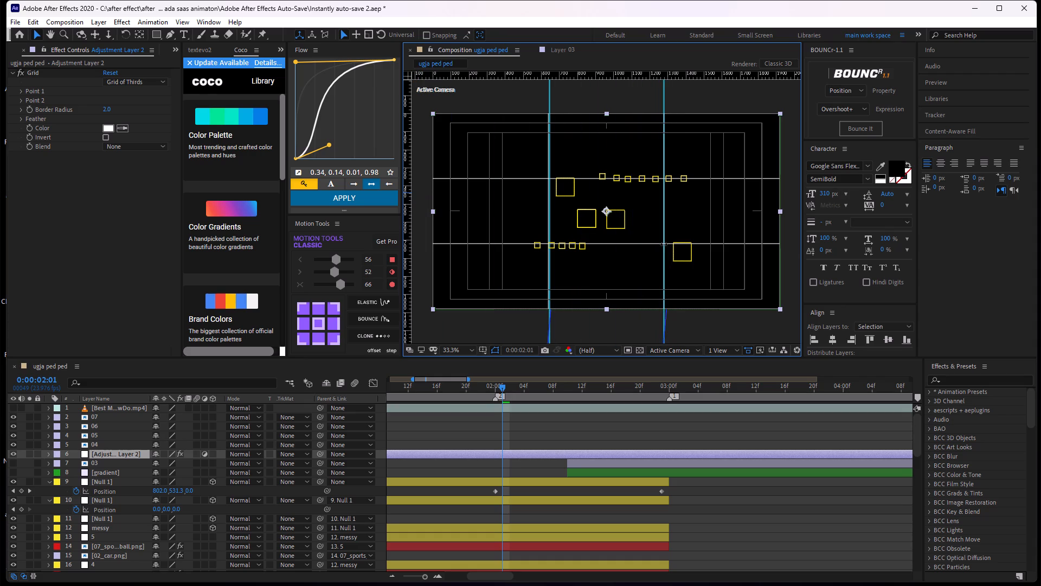
pyautogui.moveTo(664, 244); pyautogui.dragTo(664, 245)
# Place two horizontal guides over the grid's third lines and fine-tune the first vertical guide's alignment.
pyautogui.moveTo(617, 77); pyautogui.dragTo(593, 245)
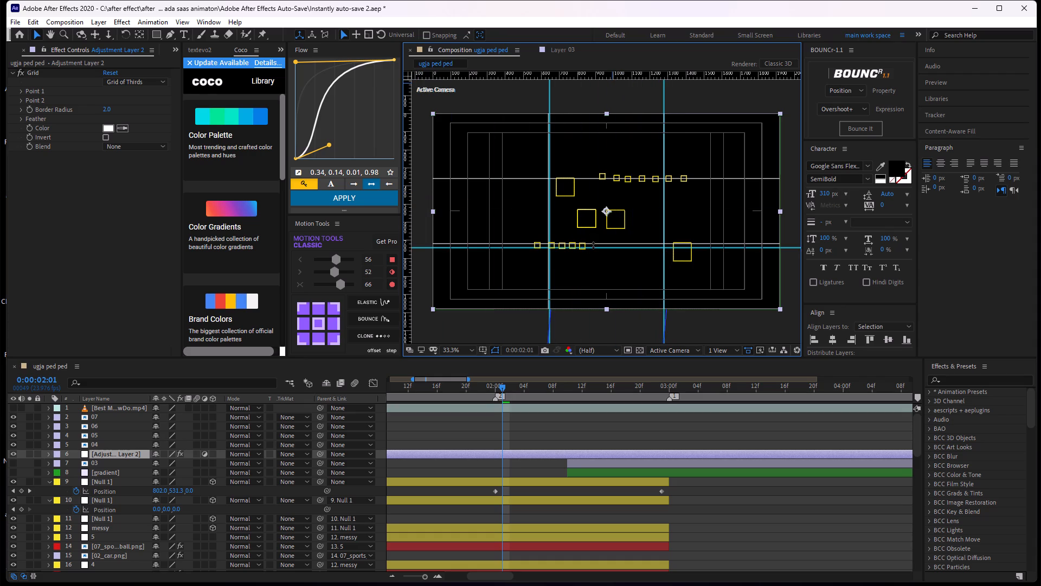
pyautogui.moveTo(593, 245); pyautogui.dragTo(597, 244)
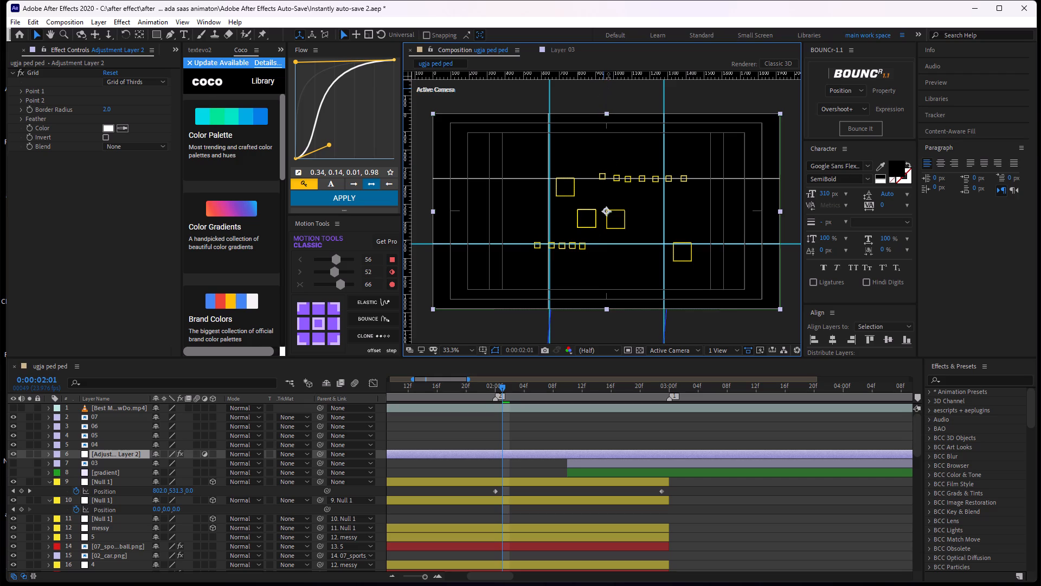
pyautogui.moveTo(608, 79); pyautogui.dragTo(612, 177)
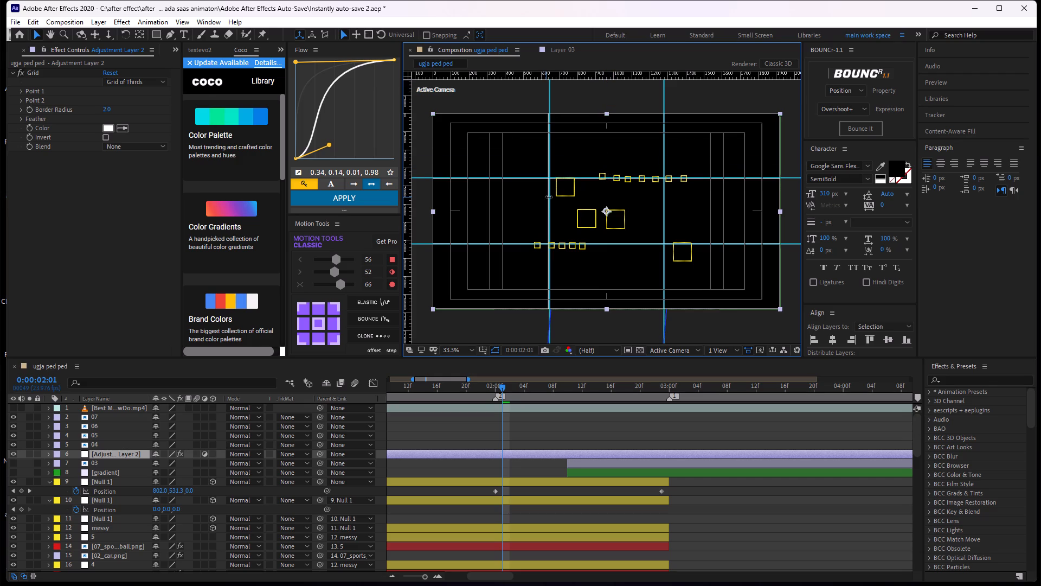
pyautogui.click(549, 207)
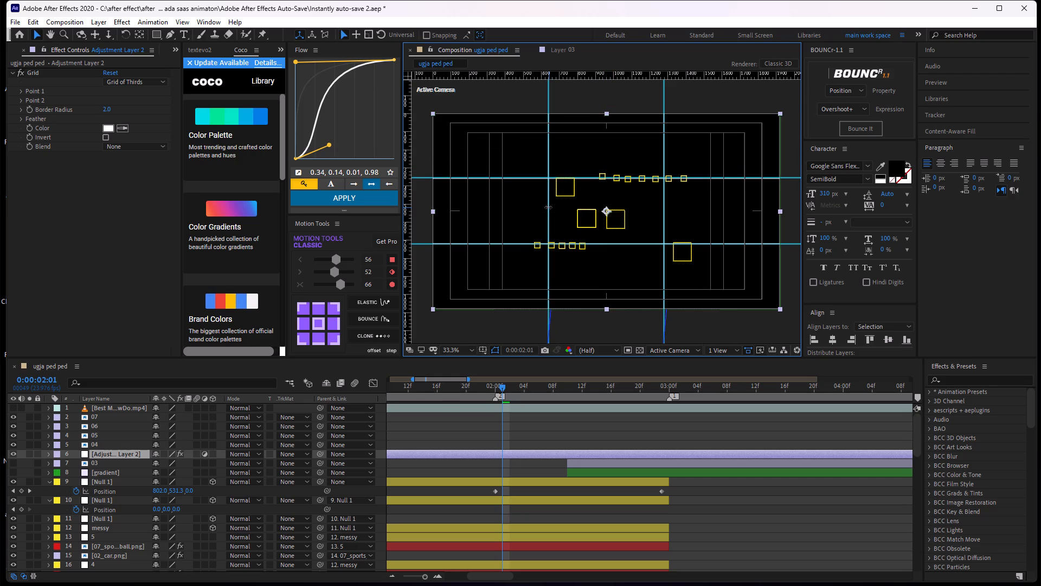
# Delete the adjustment layer that carries the Grid effect.
pyautogui.click(663, 432)
pyautogui.click(552, 454)
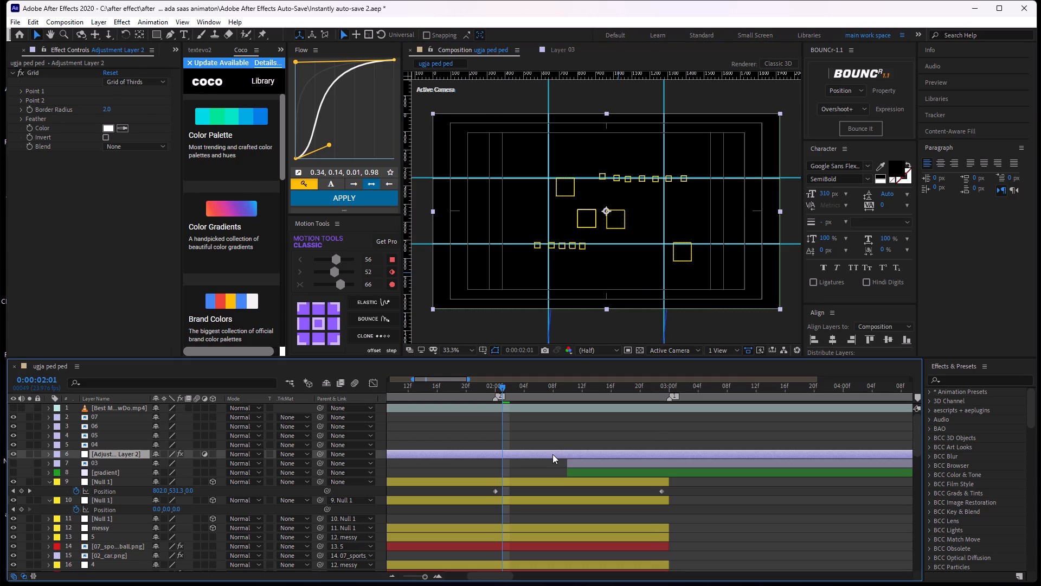
pyautogui.press('BackSpace')
# Scrub through the scene to examine how the text and icons sit against the new thirds guides.
pyautogui.moveTo(504, 388); pyautogui.dragTo(503, 388)
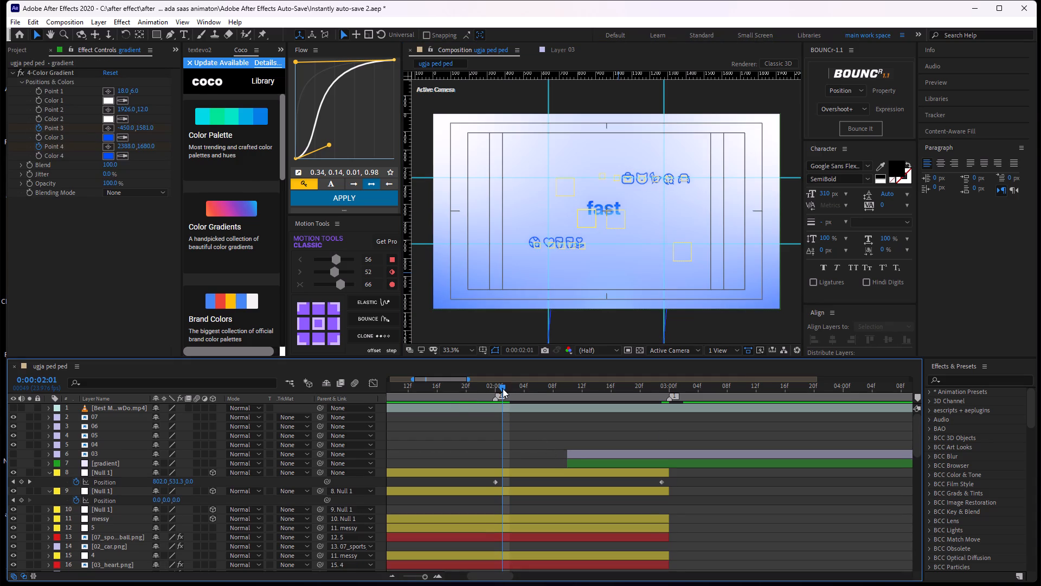
pyautogui.moveTo(503, 388); pyautogui.dragTo(478, 424)
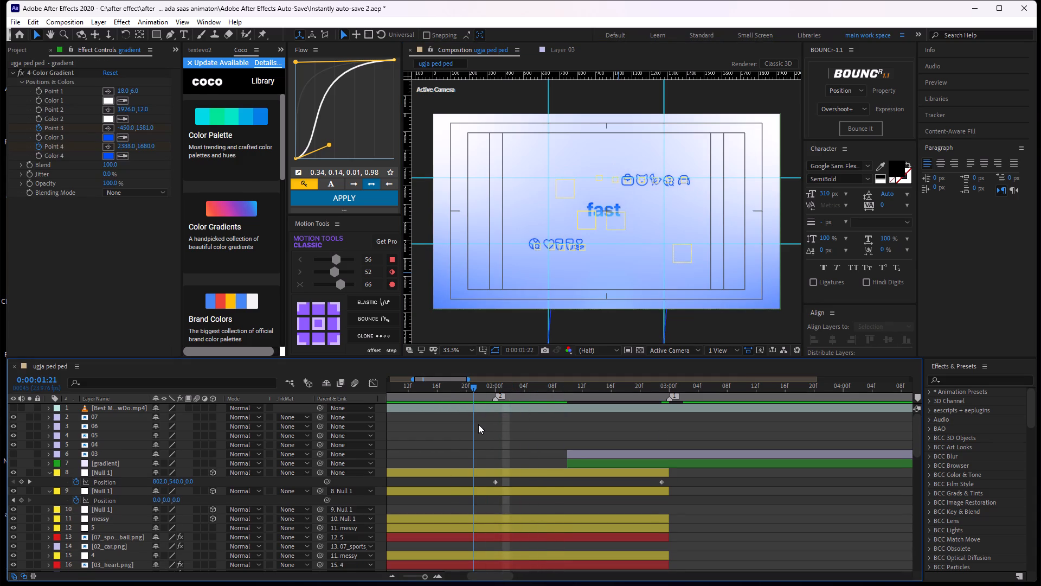
pyautogui.moveTo(478, 424); pyautogui.dragTo(489, 451)
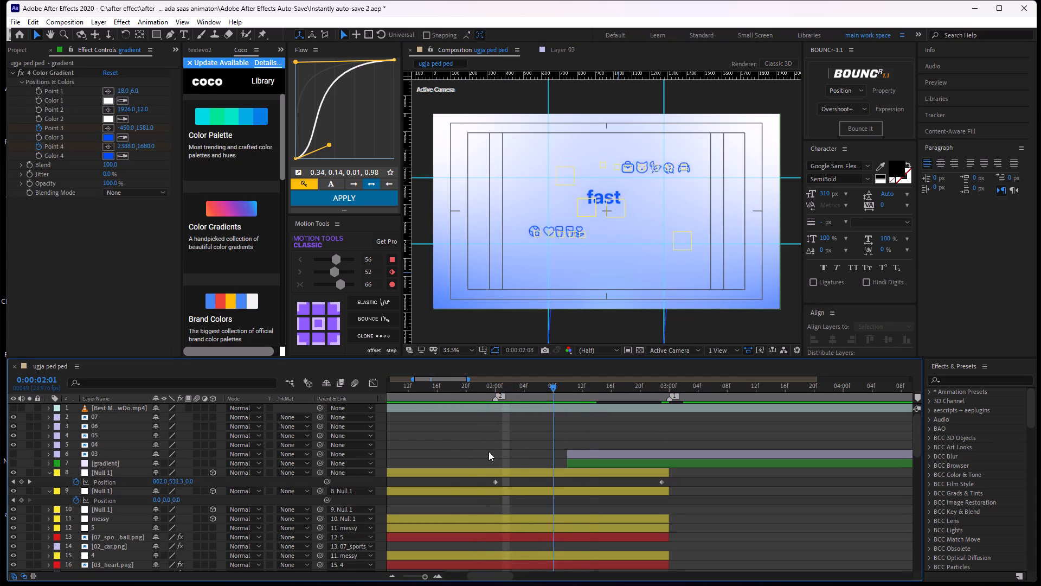
pyautogui.moveTo(489, 451); pyautogui.dragTo(532, 442)
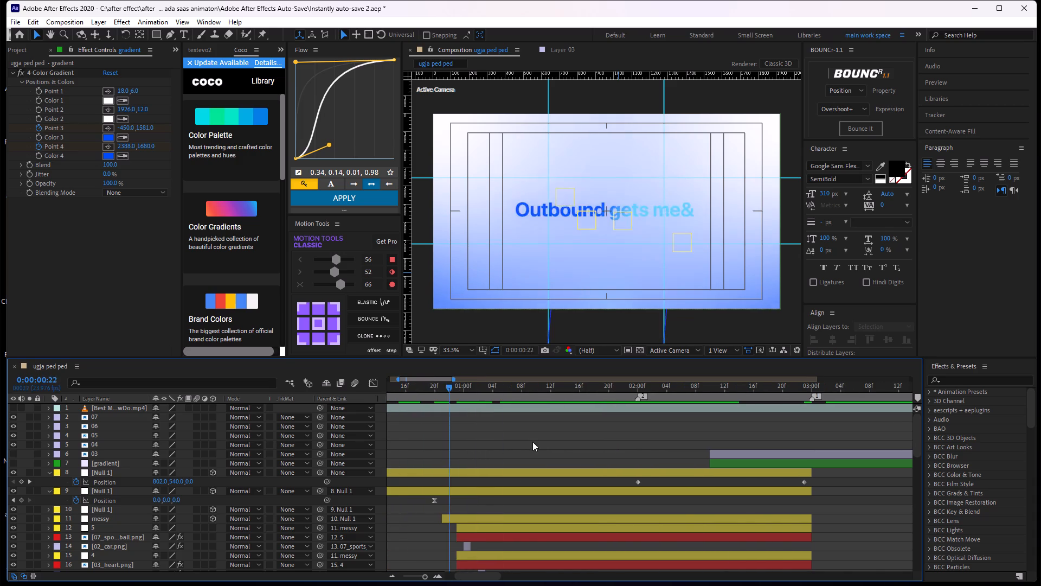
pyautogui.moveTo(532, 442); pyautogui.dragTo(367, 472)
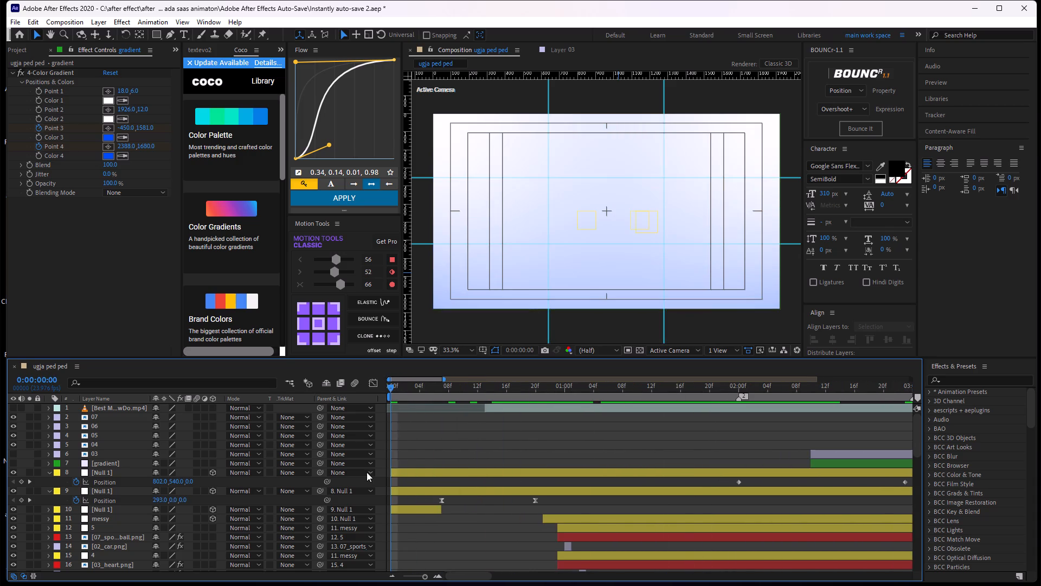
pyautogui.moveTo(367, 472); pyautogui.dragTo(746, 430)
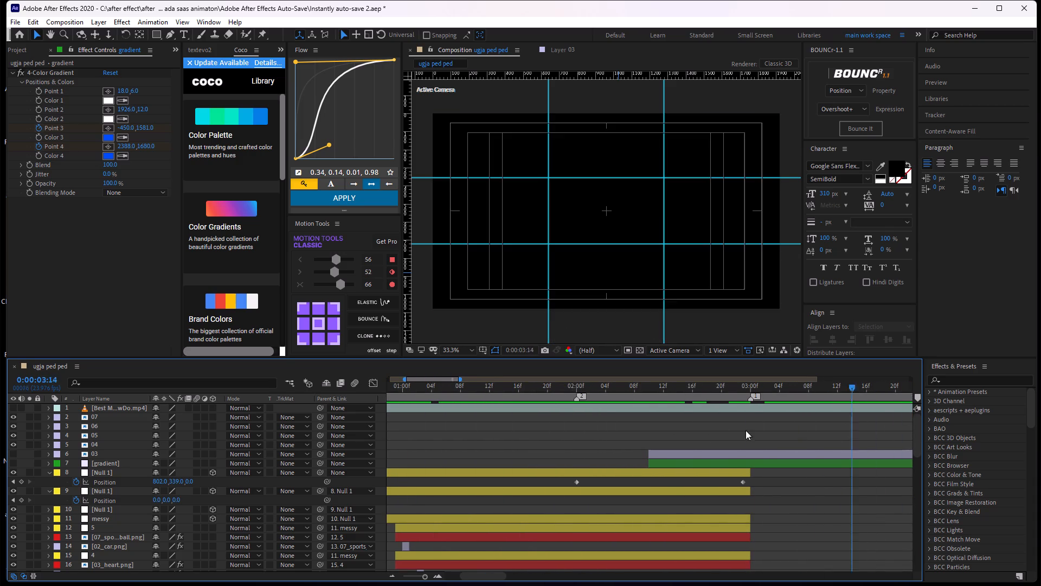
# At 0:00:02:23, set the top null's Position keyframe to a Y value of 324.
pyautogui.moveTo(746, 430); pyautogui.dragTo(744, 449)
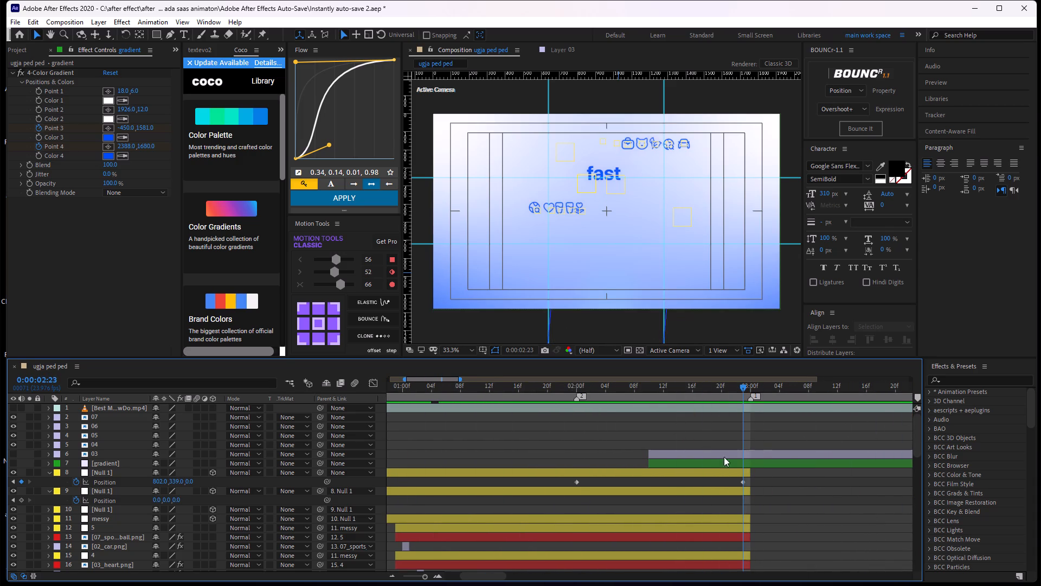
pyautogui.moveTo(177, 486); pyautogui.dragTo(165, 485)
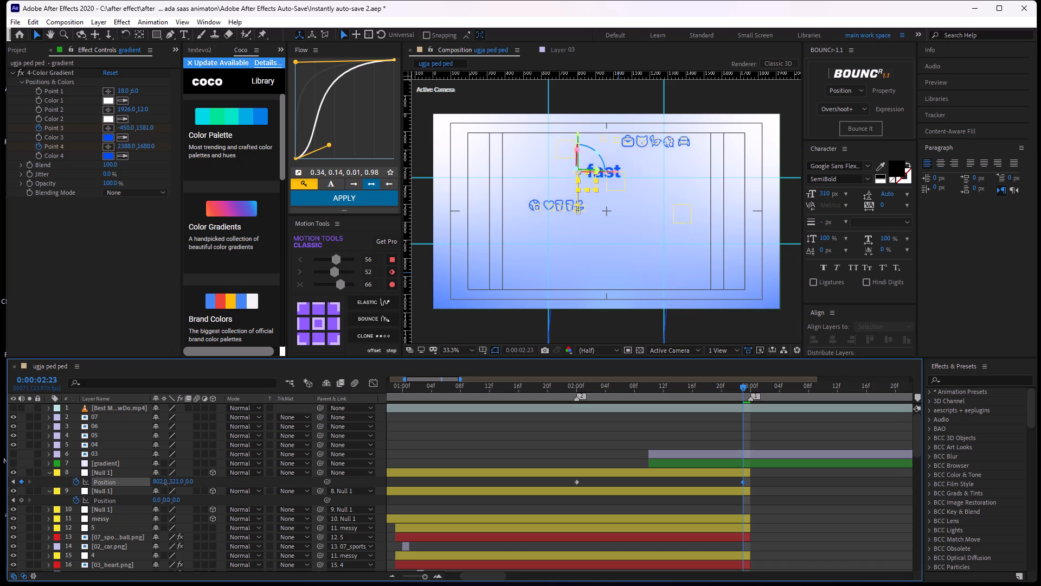
pyautogui.moveTo(165, 485); pyautogui.dragTo(159, 492)
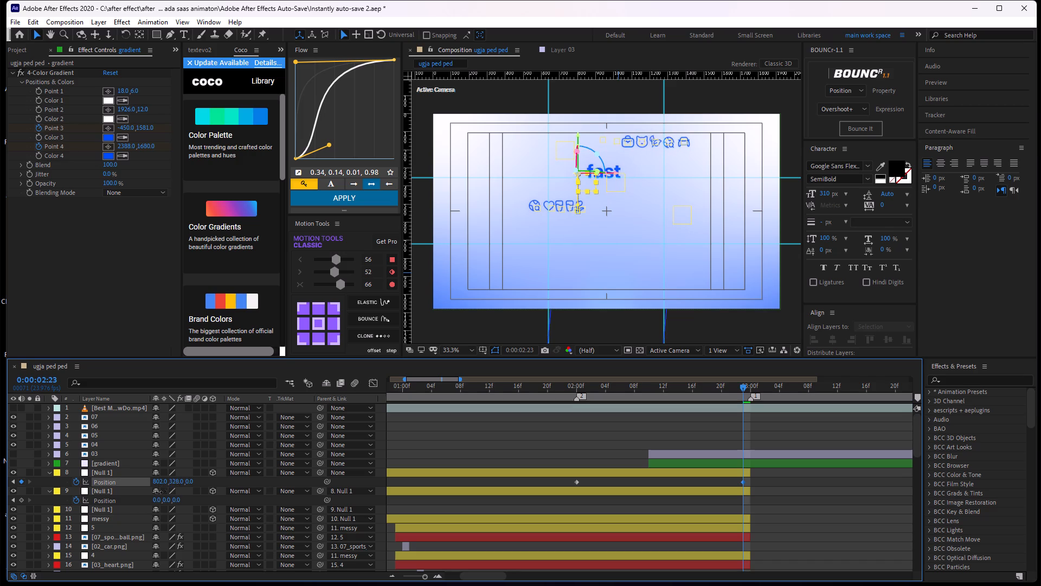
pyautogui.moveTo(159, 492); pyautogui.dragTo(158, 496)
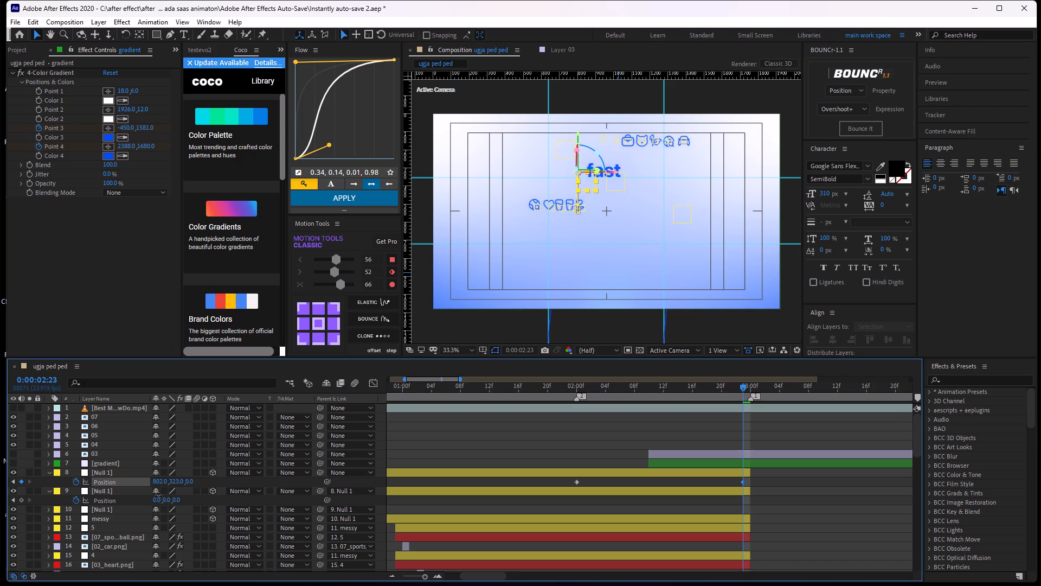
pyautogui.moveTo(158, 496); pyautogui.dragTo(158, 497)
pyautogui.click(601, 416)
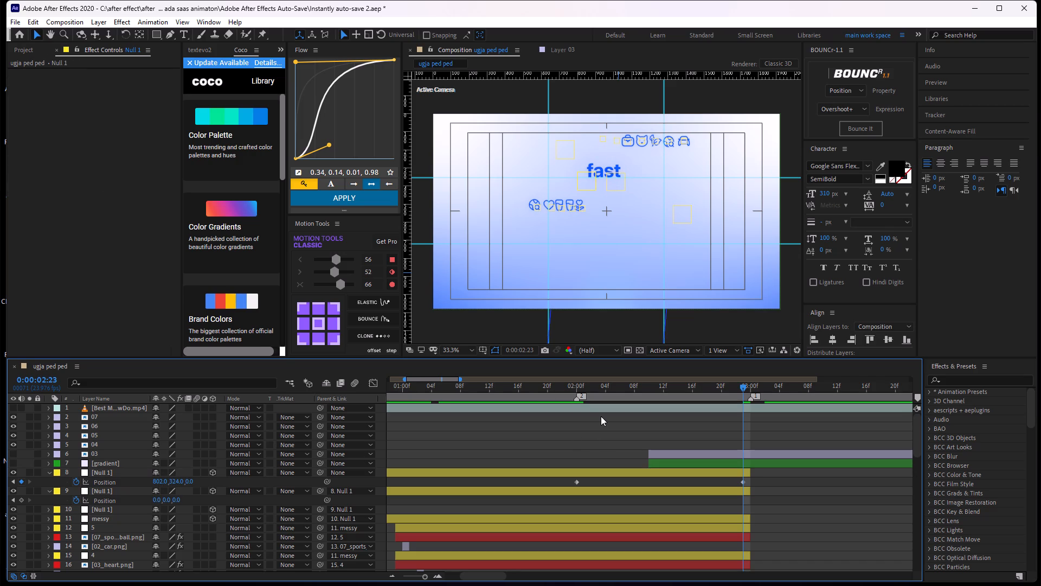
# Move the top null's last Position keyframe to 0:00:03:00.
pyautogui.moveTo(763, 482); pyautogui.dragTo(742, 486)
pyautogui.moveTo(743, 483); pyautogui.dragTo(748, 483)
# Apply a Flow easing curve of 0.93, 0.01, 0.01, 0.98 to both of the top null's Position keyframes.
pyautogui.moveTo(763, 483); pyautogui.dragTo(516, 491)
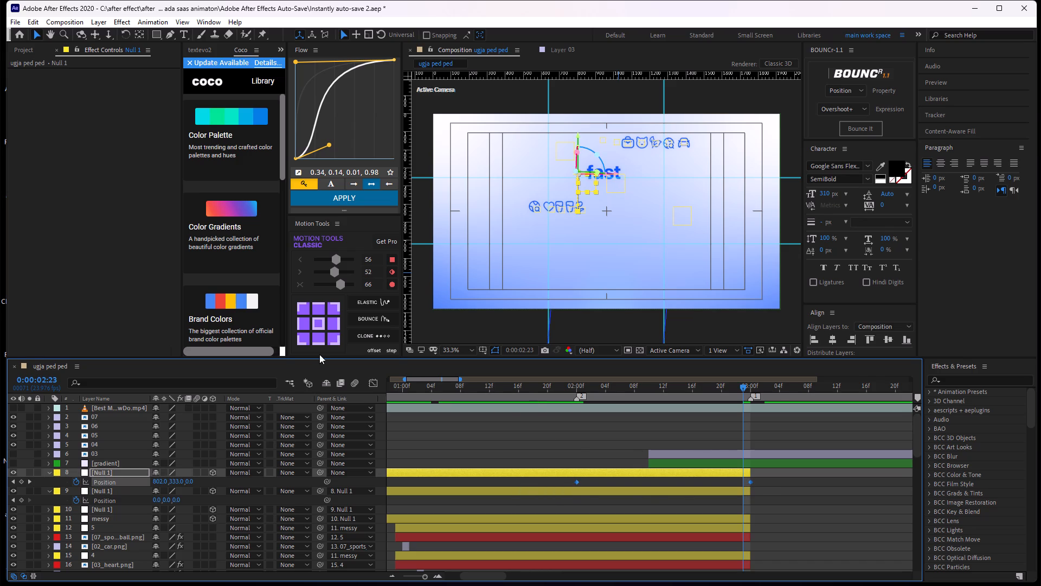
pyautogui.moveTo(330, 143); pyautogui.dragTo(349, 148)
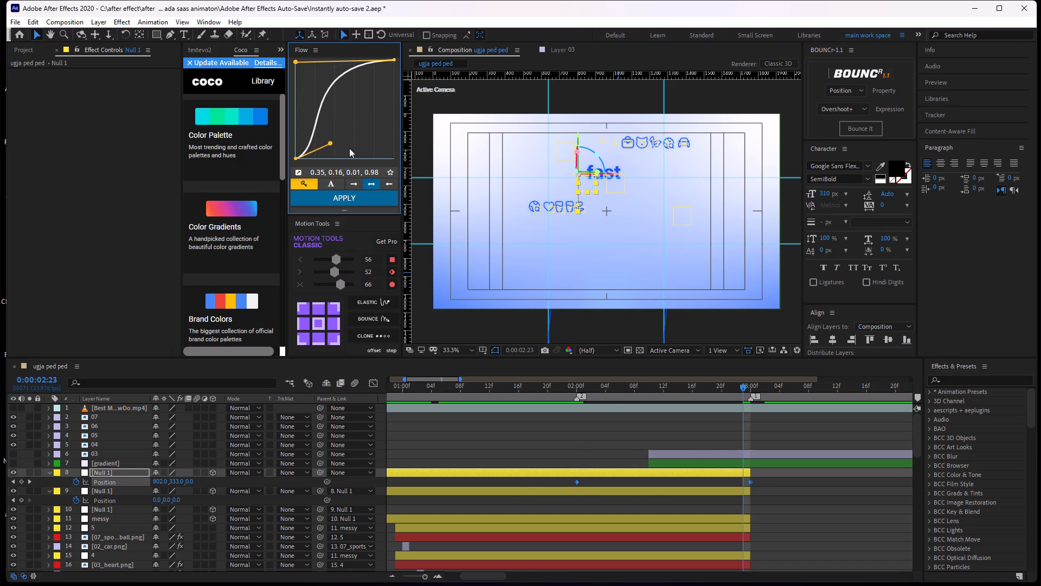
pyautogui.moveTo(349, 148); pyautogui.dragTo(388, 158)
pyautogui.click(352, 203)
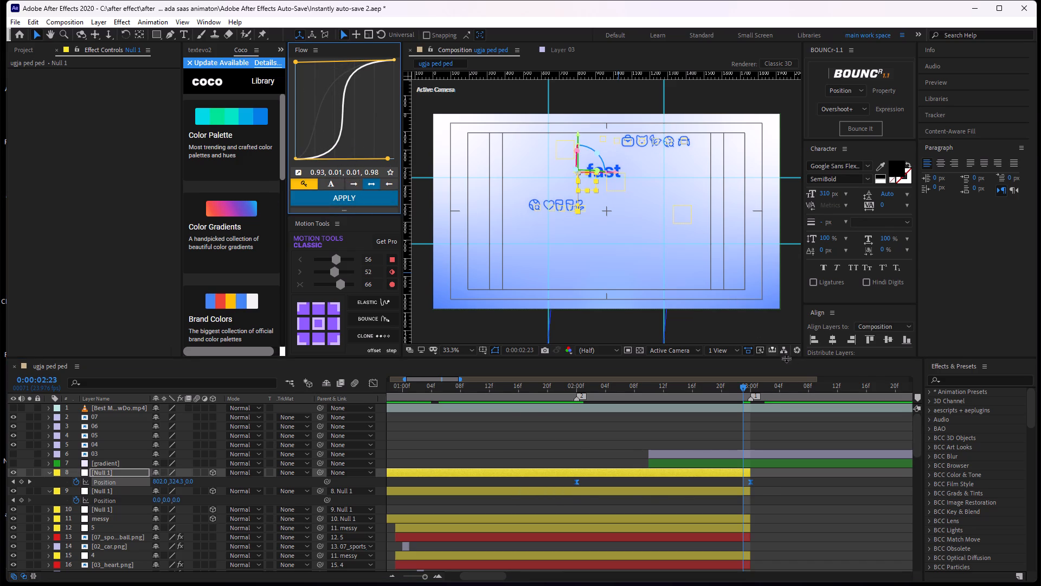
# Preview and scrub the top null's eased upward movement to examine its timing around 0:00:02:11.
pyautogui.moveTo(741, 386); pyautogui.dragTo(628, 449)
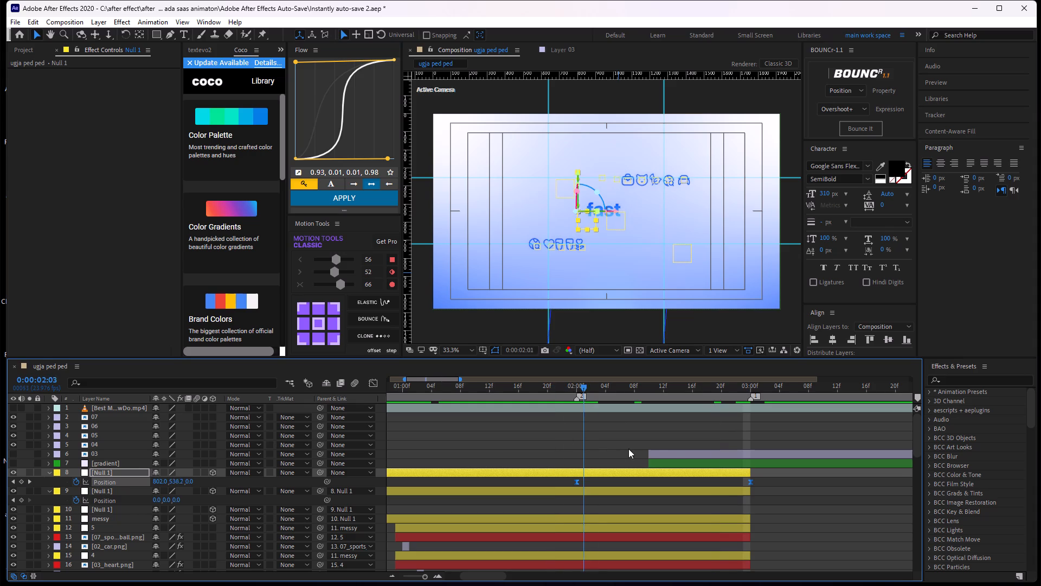
pyautogui.moveTo(628, 449); pyautogui.dragTo(641, 455)
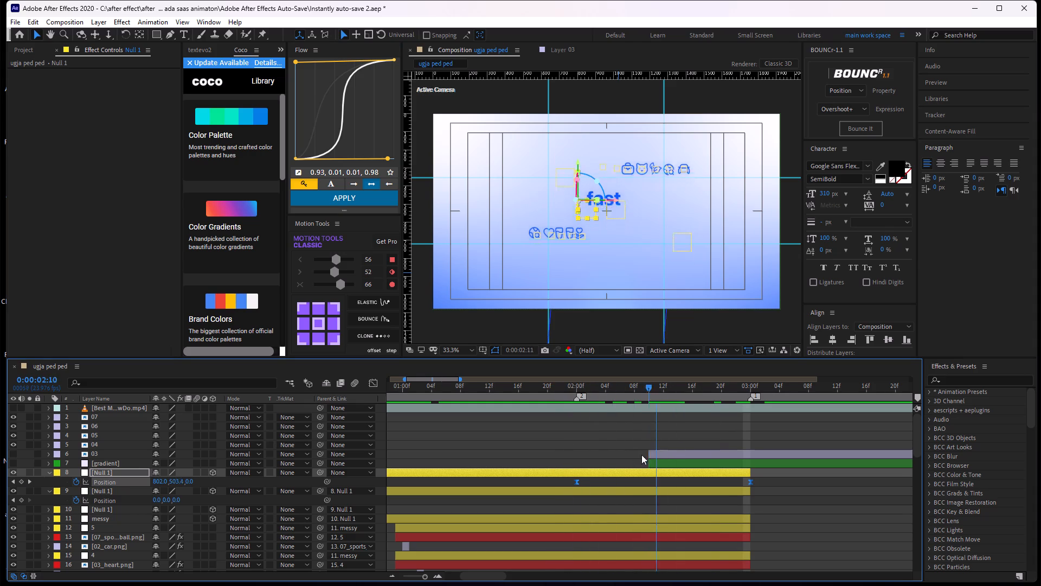
pyautogui.moveTo(641, 455); pyautogui.dragTo(567, 466)
pyautogui.press('space')
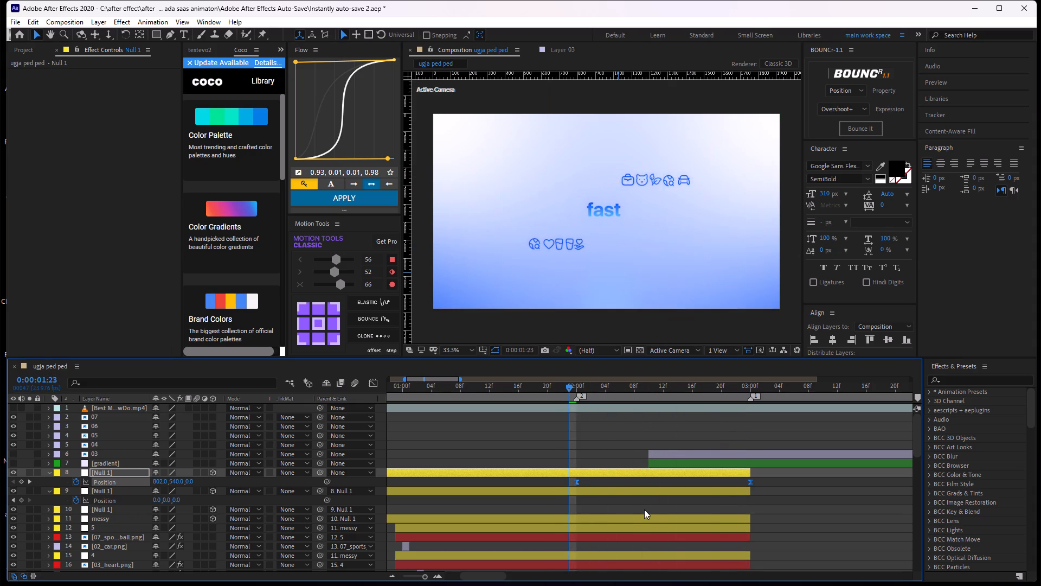
pyautogui.press('space')
pyautogui.press('space')
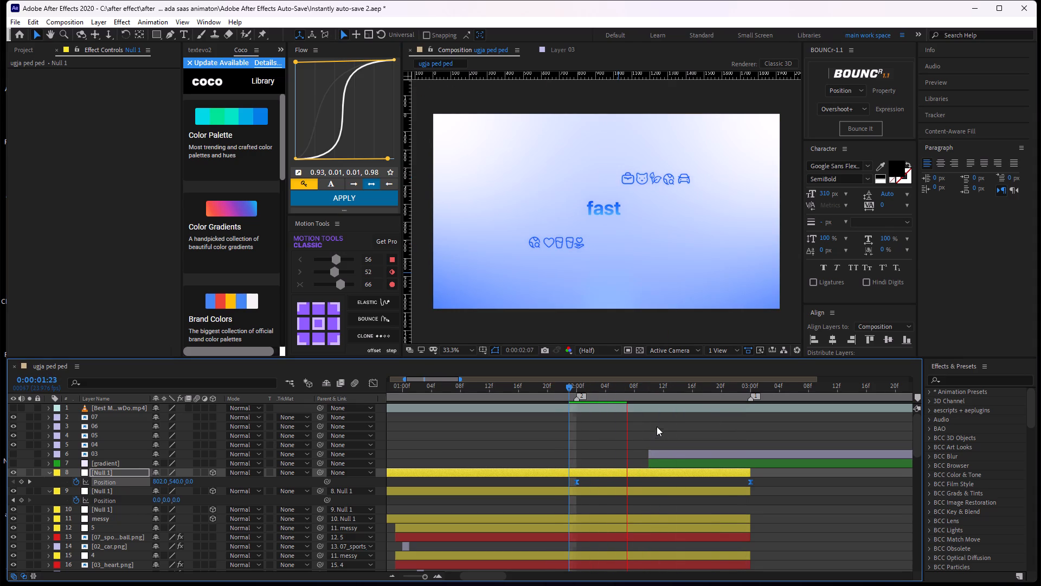
pyautogui.press('space')
pyautogui.moveTo(613, 382); pyautogui.dragTo(516, 412)
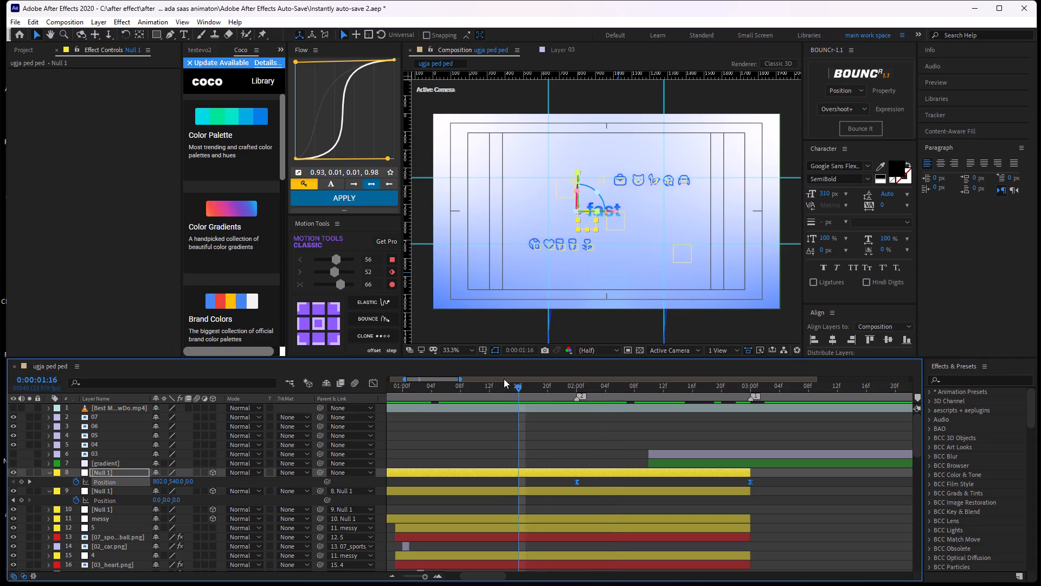
pyautogui.press('space')
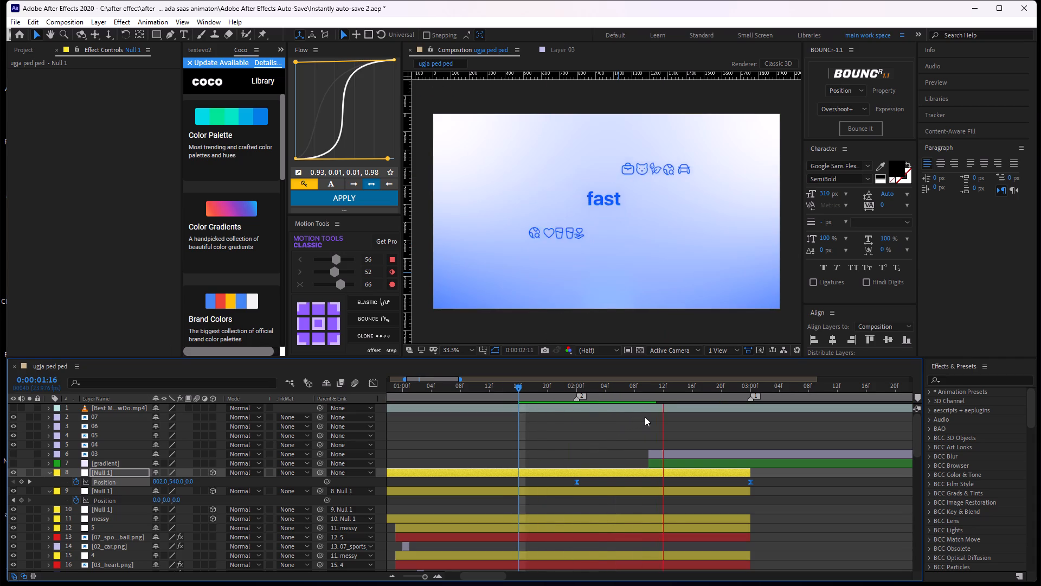
pyautogui.press('space')
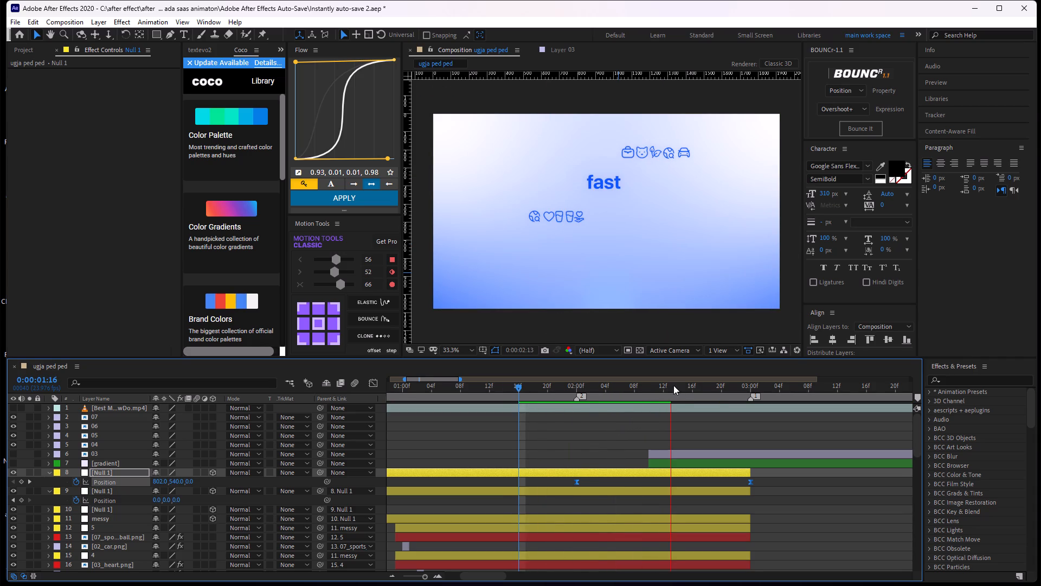
pyautogui.moveTo(668, 384); pyautogui.dragTo(656, 407)
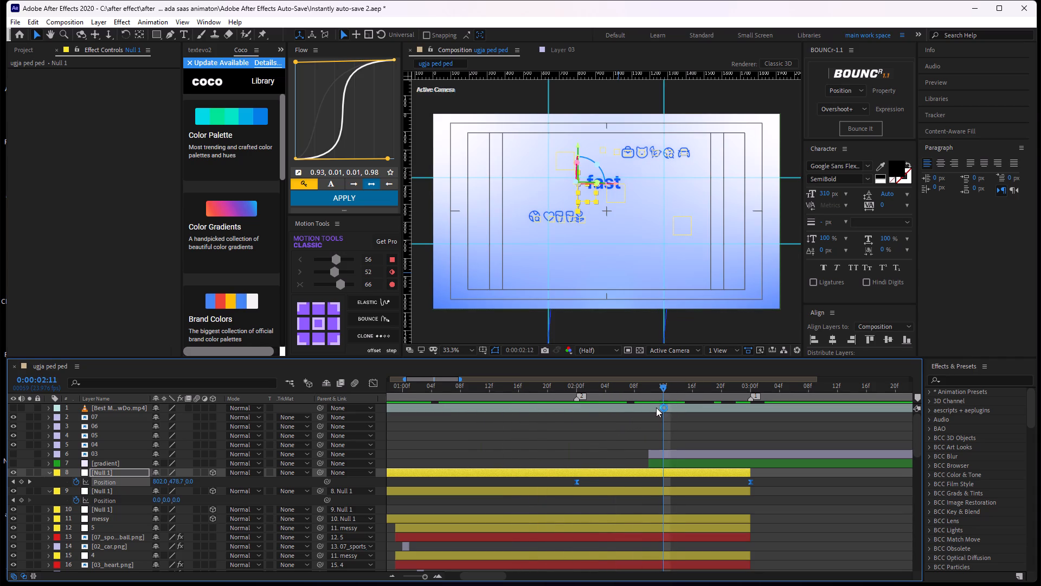
pyautogui.moveTo(656, 407); pyautogui.dragTo(653, 437)
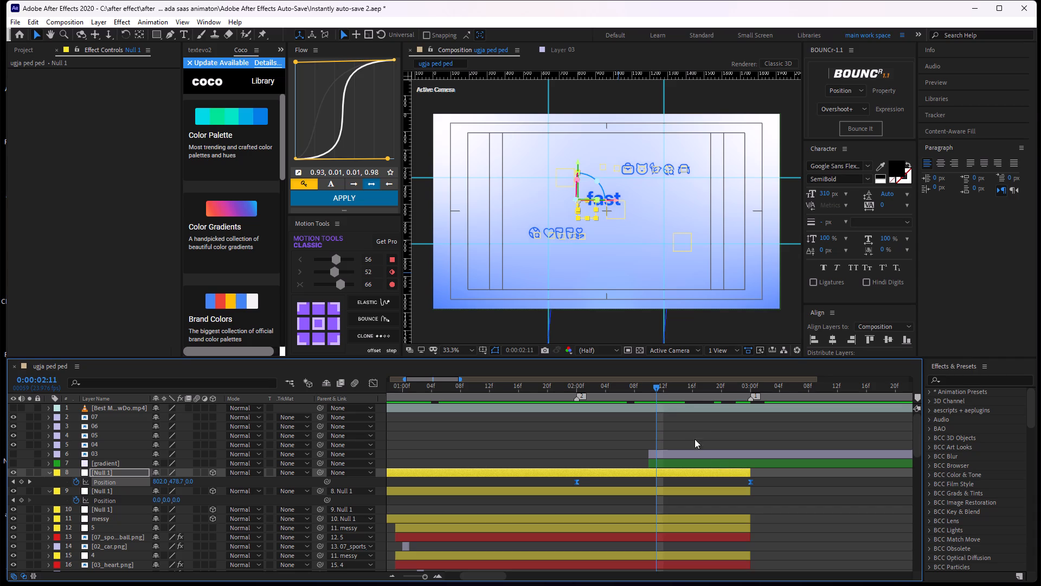
# In the graph editor, select both of the top null's Position keyframes and apply Easy Ease, keeping the Active Camera view.
pyautogui.click(370, 382)
pyautogui.moveTo(821, 489); pyautogui.dragTo(561, 585)
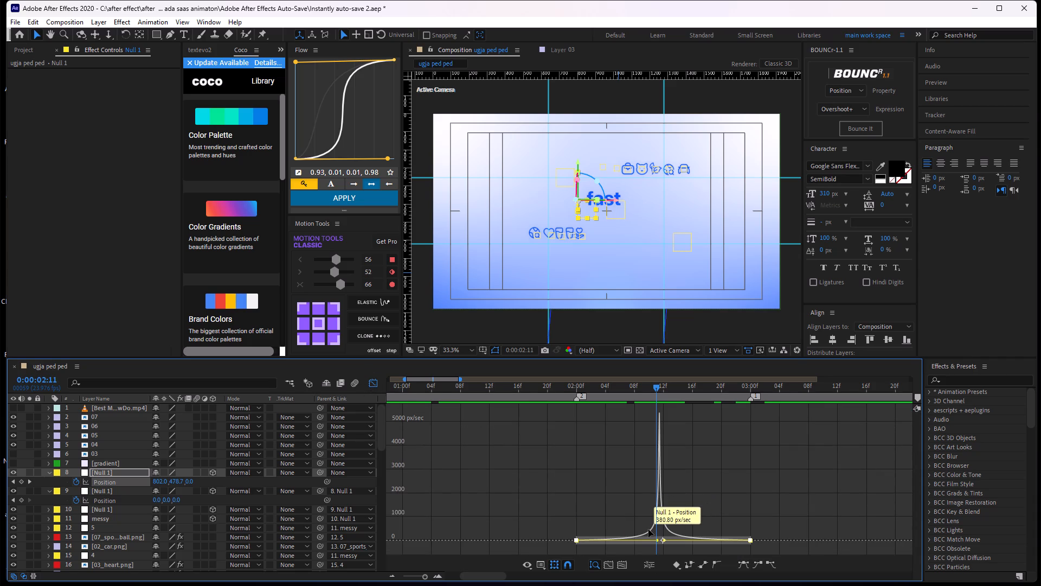
pyautogui.press('F10')
pyautogui.press('F10')
pyautogui.press('F10')
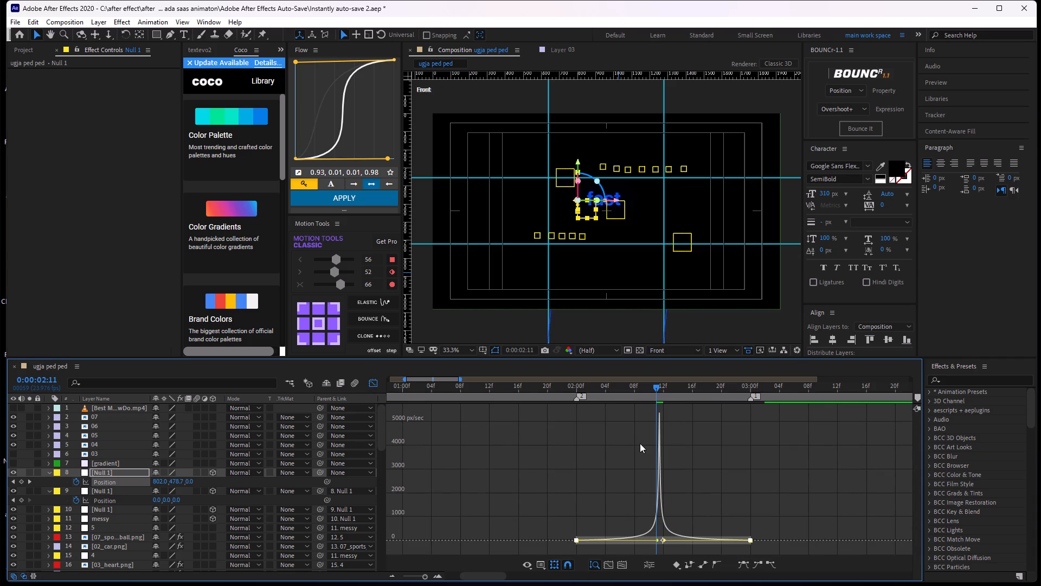
pyautogui.press('F10')
pyautogui.press('F10')
pyautogui.press('F10')
pyautogui.press('F10')
pyautogui.press('F10')
pyautogui.press('F10')
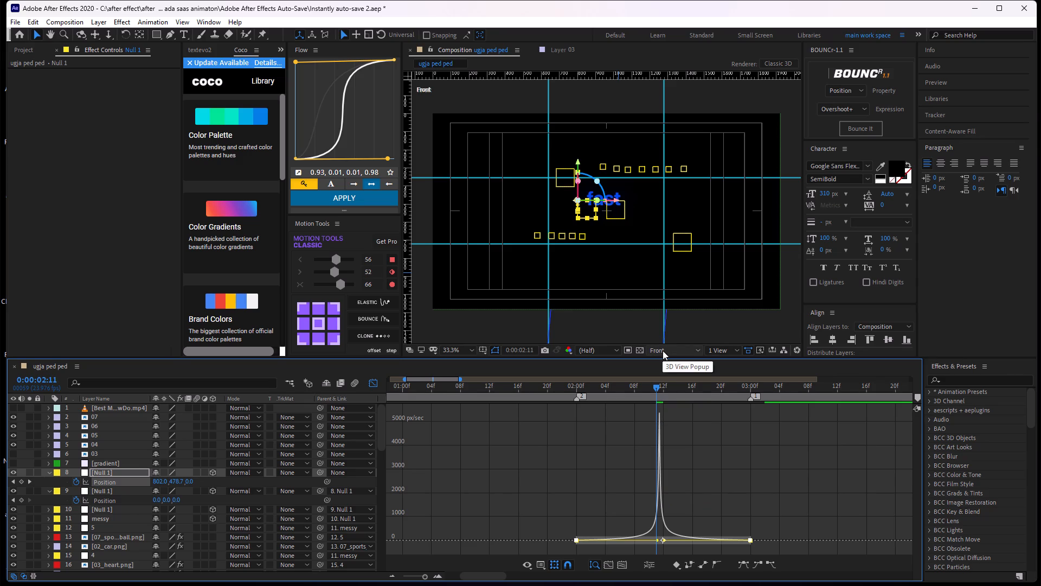
pyautogui.press('F10')
pyautogui.click(663, 351)
pyautogui.click(685, 359)
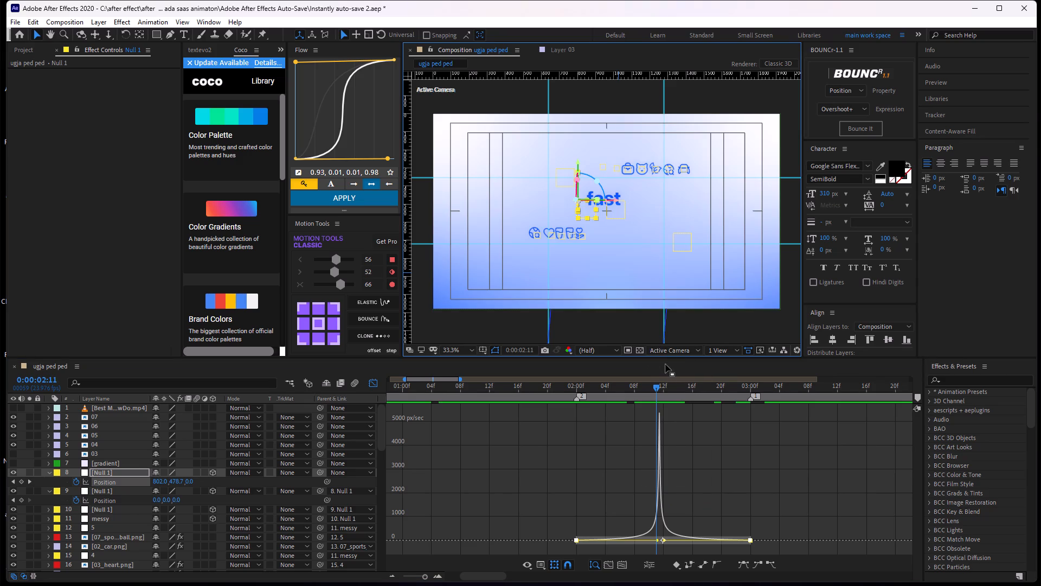
pyautogui.press('F9')
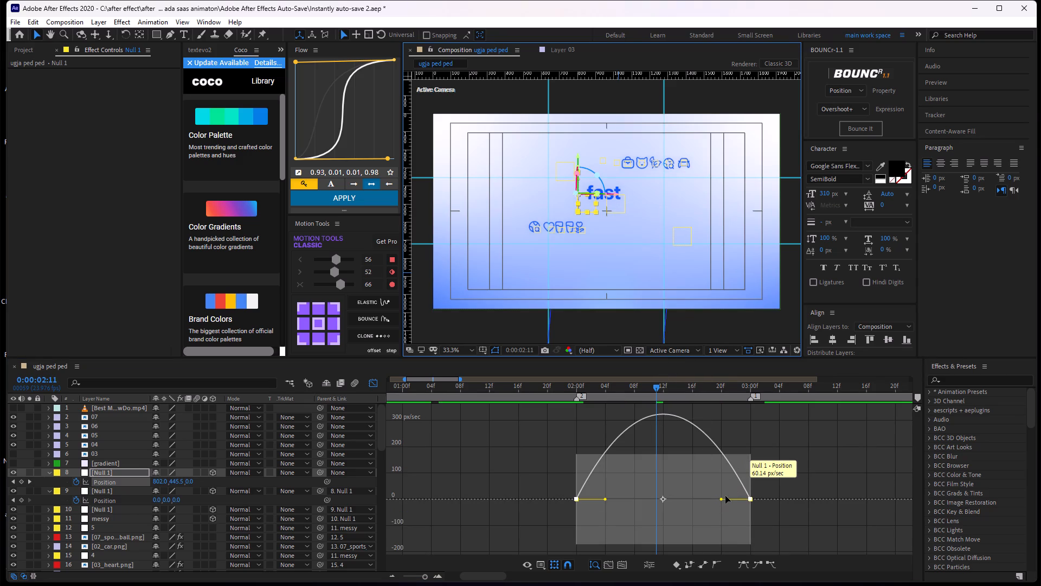
# Preview and scrub the top null's Easy Ease movement, playing from 0:00:01:07, to examine its pacing.
pyautogui.moveTo(657, 389); pyautogui.dragTo(535, 435)
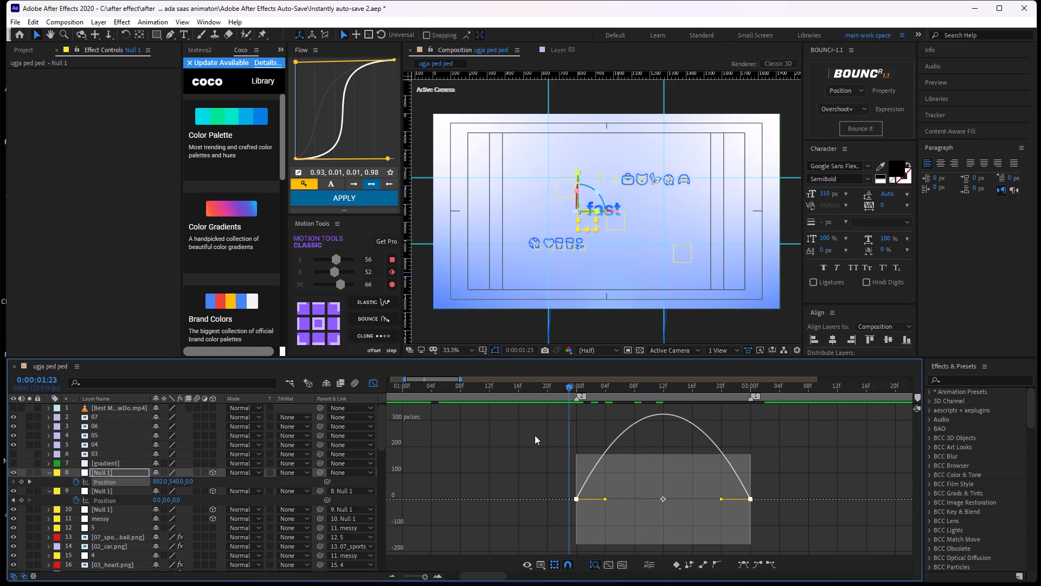
pyautogui.moveTo(535, 435); pyautogui.dragTo(521, 436)
pyautogui.press('space')
pyautogui.press('space')
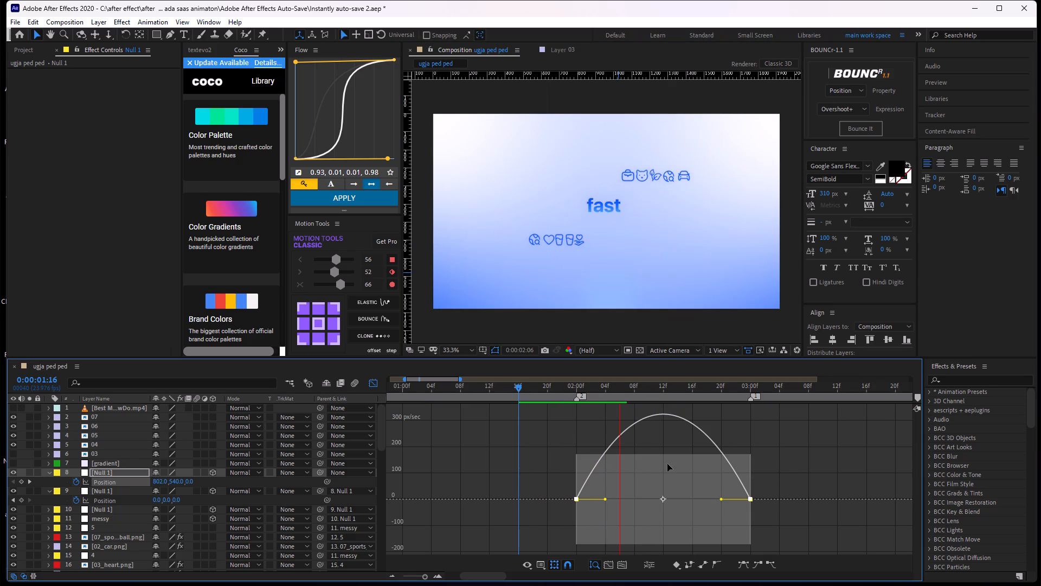
pyautogui.click(619, 393)
pyautogui.moveTo(623, 387); pyautogui.dragTo(457, 436)
pyautogui.press('space')
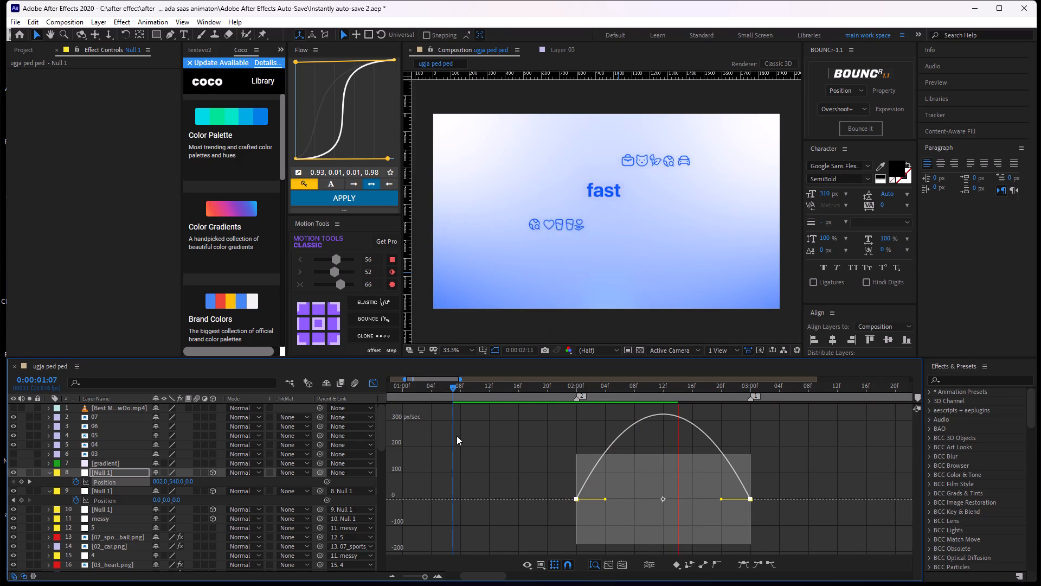
pyautogui.press('space')
pyautogui.press('space')
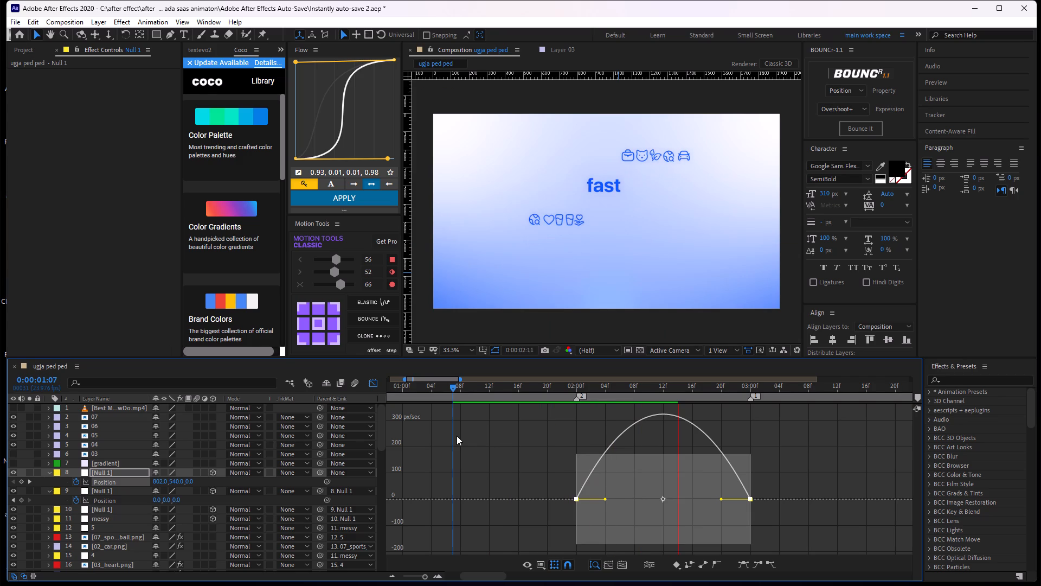
pyautogui.press('space')
pyautogui.press('space')
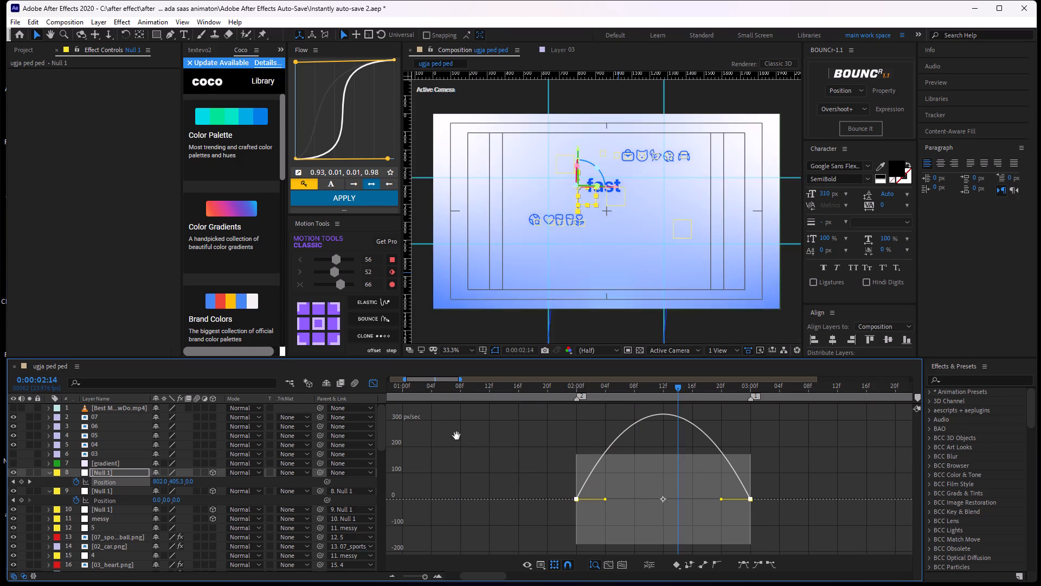
pyautogui.press('space')
pyautogui.press('space')
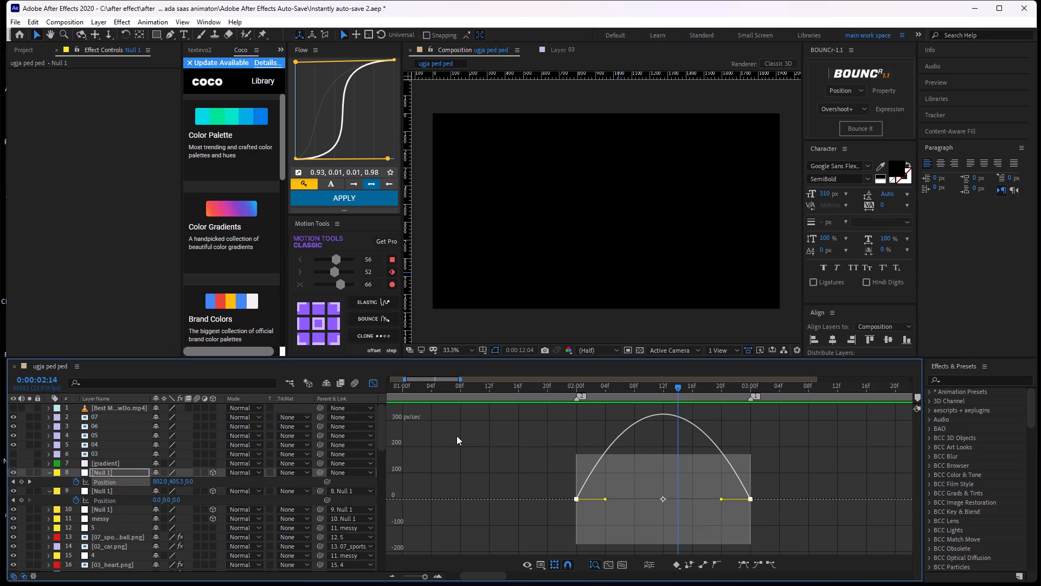
pyautogui.press('space')
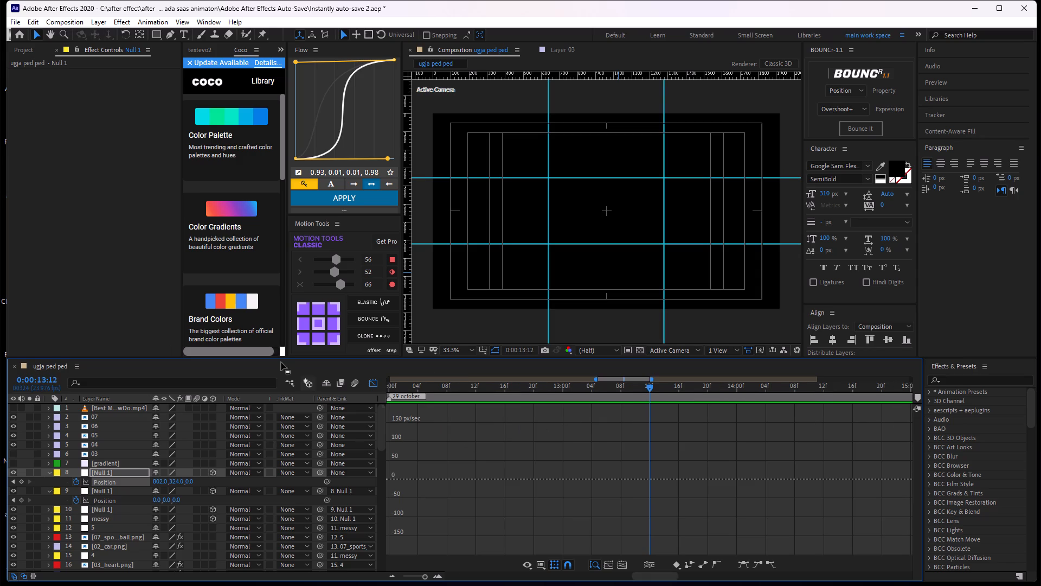
# Return to the layer bar view and set the work area's end at 0:00:11:19, near the end of layer 07.
pyautogui.click(374, 382)
pyautogui.keyDown('alt'); pyautogui.scroll(-1, 594, 433); pyautogui.keyUp('alt')
pyautogui.keyDown('alt'); pyautogui.scroll(1, 596, 434); pyautogui.keyUp('alt')
pyautogui.keyDown('alt'); pyautogui.scroll(-3, 604, 441); pyautogui.keyUp('alt')
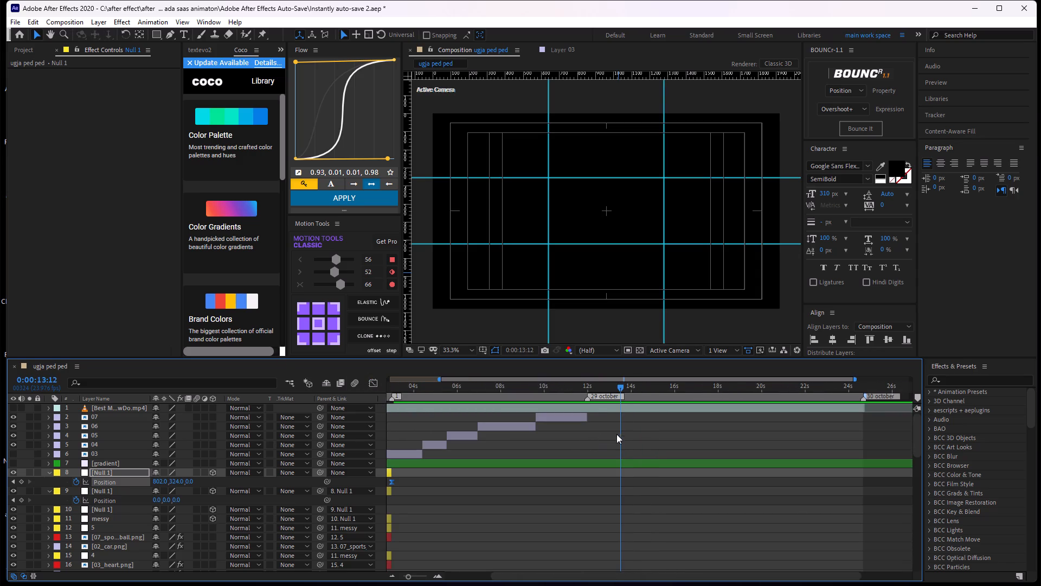
pyautogui.moveTo(616, 393); pyautogui.dragTo(581, 404)
pyautogui.moveTo(624, 384); pyautogui.dragTo(577, 403)
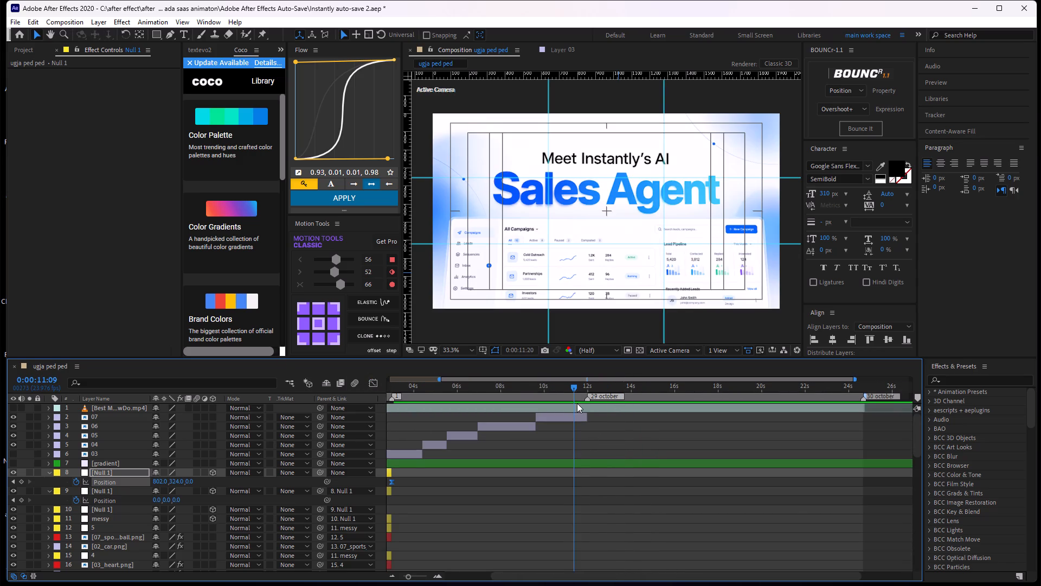
pyautogui.moveTo(577, 403); pyautogui.dragTo(586, 409)
pyautogui.press('m')
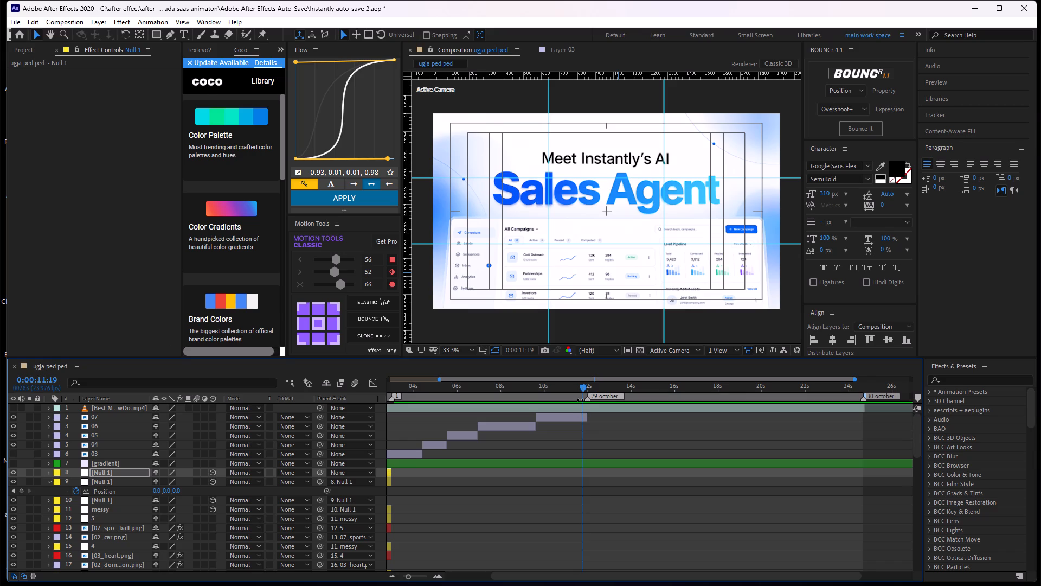
pyautogui.press('n')
# Play the sequence from 0:00:00:00 and scrub to 0:00:02:13, with the top null's keyframes revealed, to review its movement.
pyautogui.moveTo(583, 389); pyautogui.dragTo(213, 475)
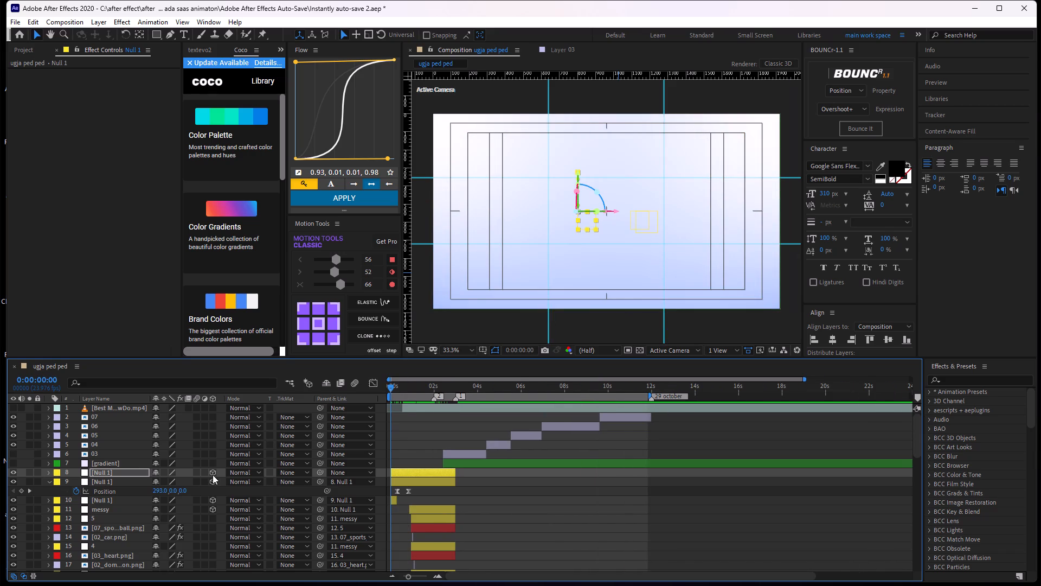
pyautogui.moveTo(213, 475); pyautogui.dragTo(157, 486)
pyautogui.press('space')
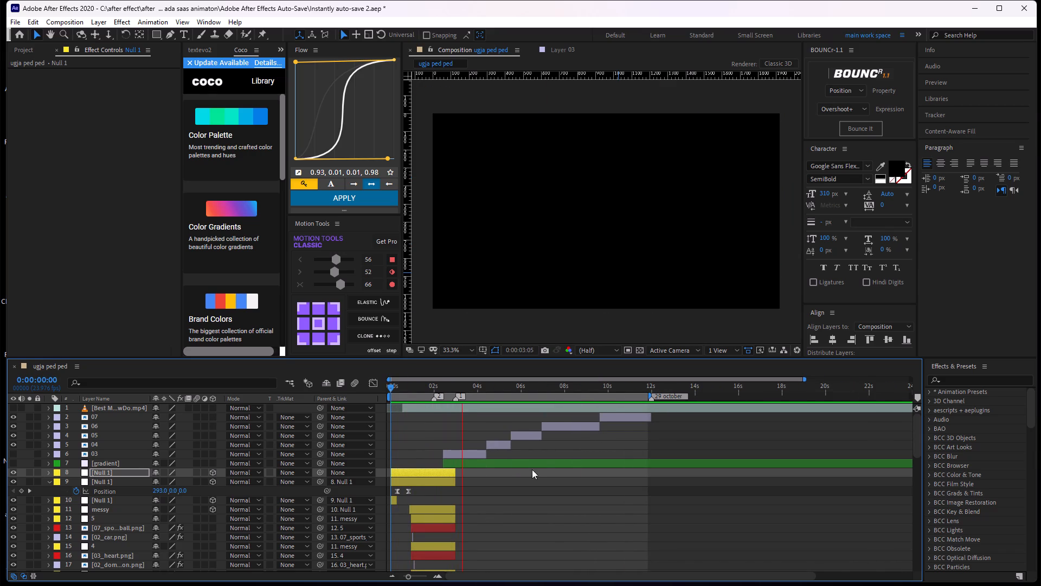
pyautogui.press('space')
pyautogui.moveTo(461, 385); pyautogui.dragTo(435, 411)
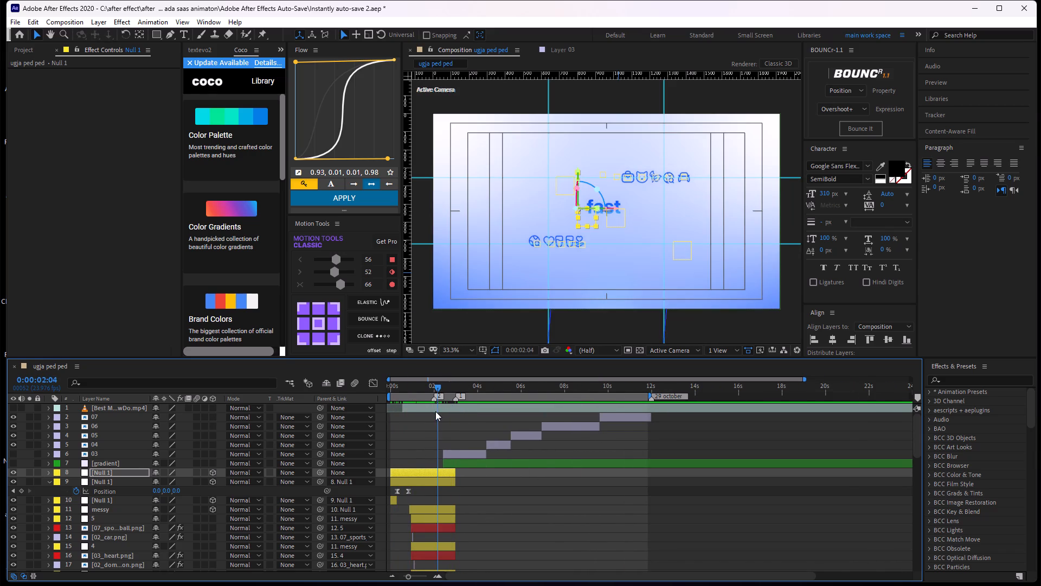
pyautogui.keyDown('alt'); pyautogui.scroll(1, 447, 471); pyautogui.keyUp('alt')
pyautogui.write('ui')
pyautogui.moveTo(389, 387); pyautogui.dragTo(470, 390)
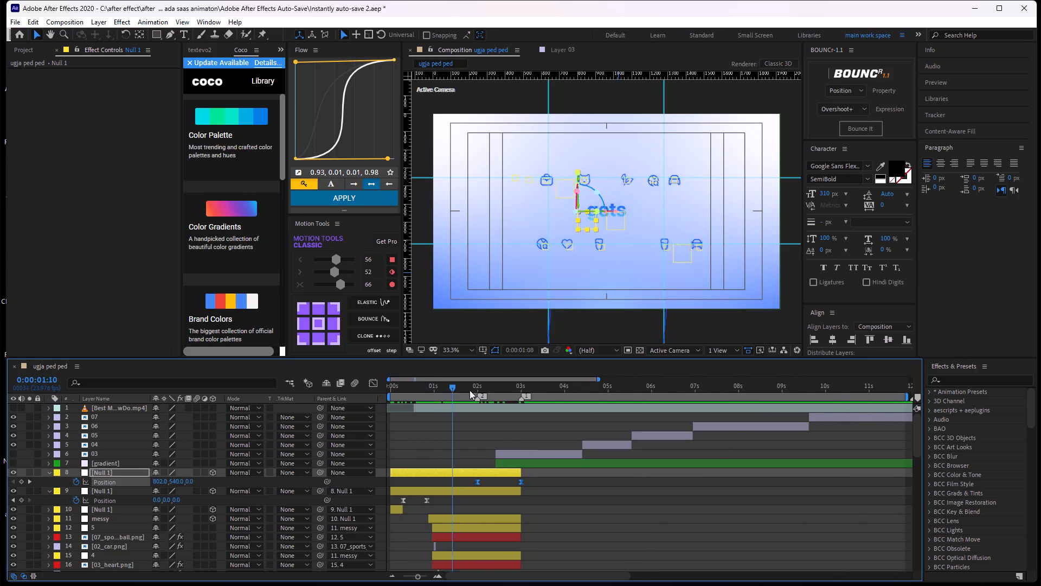
pyautogui.moveTo(470, 390); pyautogui.dragTo(499, 442)
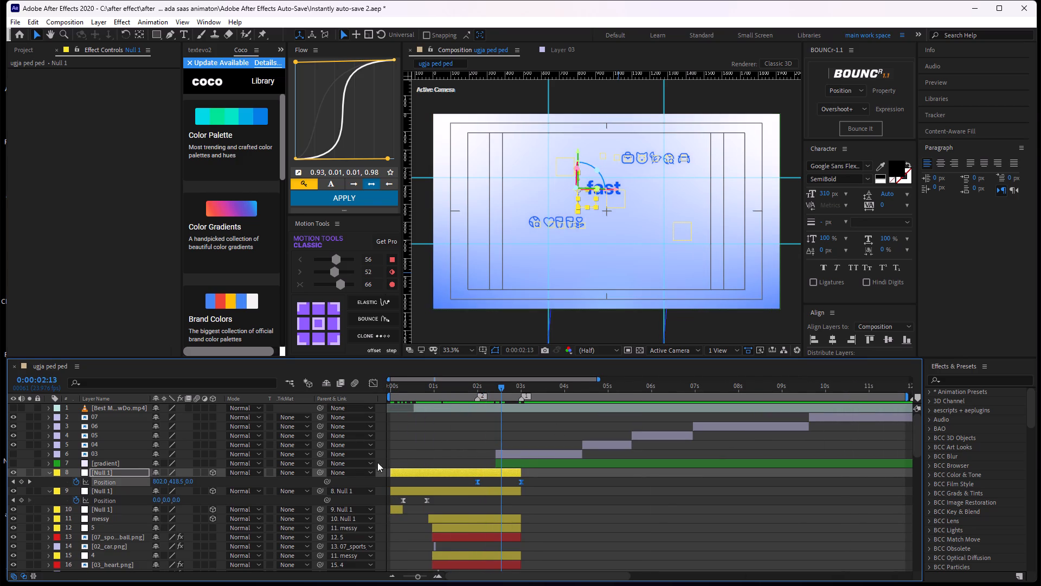
# Switch to Brave and play "Malagueña Salerosa – Once Upon a Time in Mexico" from the YouTube watch history.
pyautogui.click(539, 575)
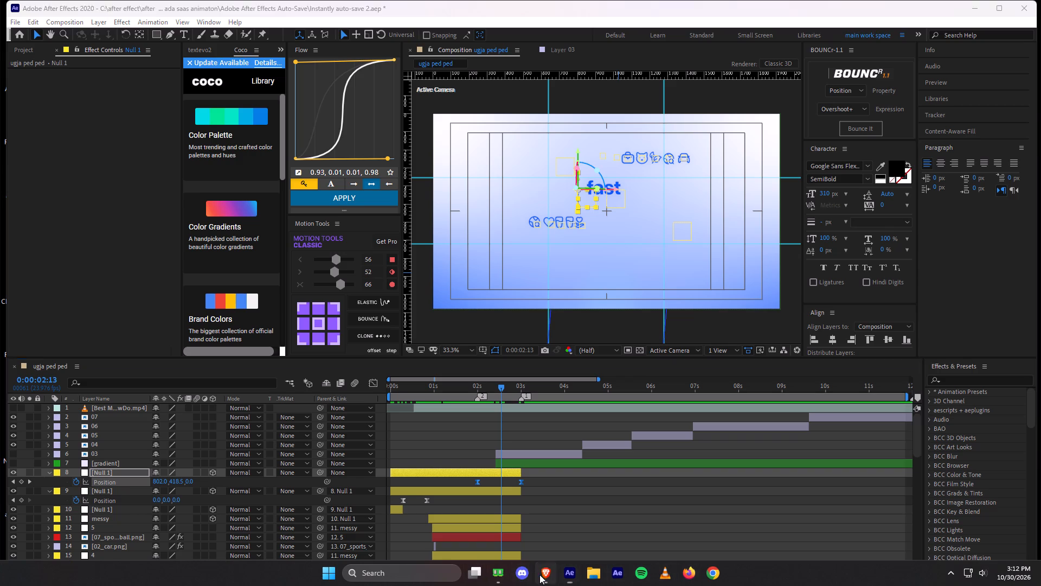
pyautogui.click(453, 335)
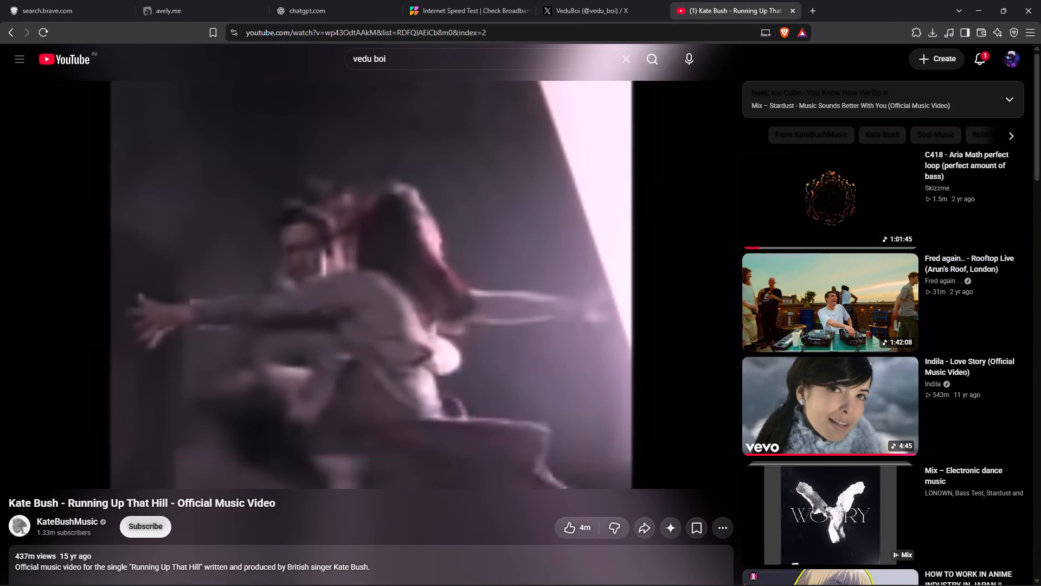
pyautogui.click(81, 122)
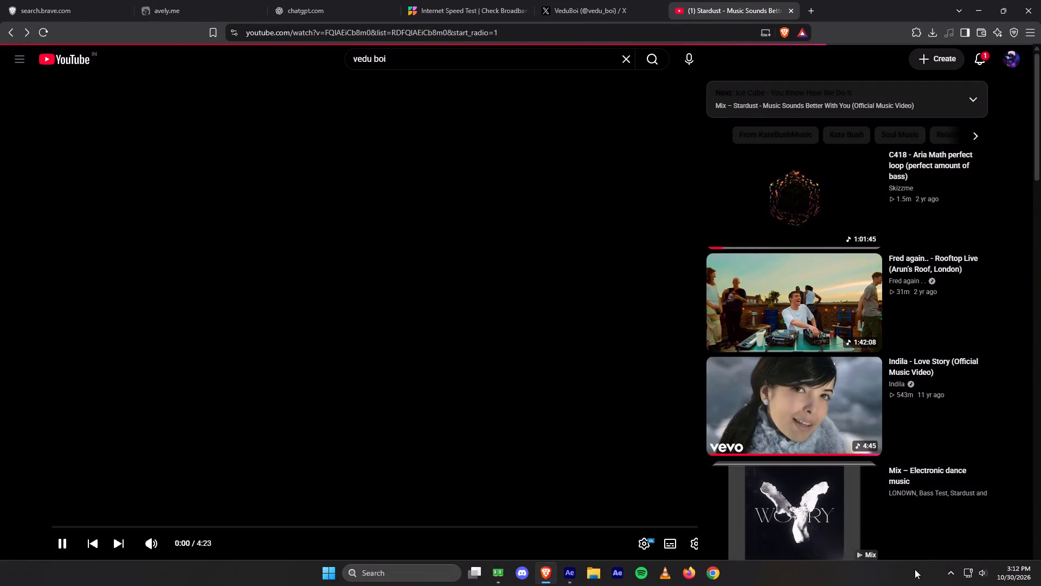
pyautogui.click(979, 572)
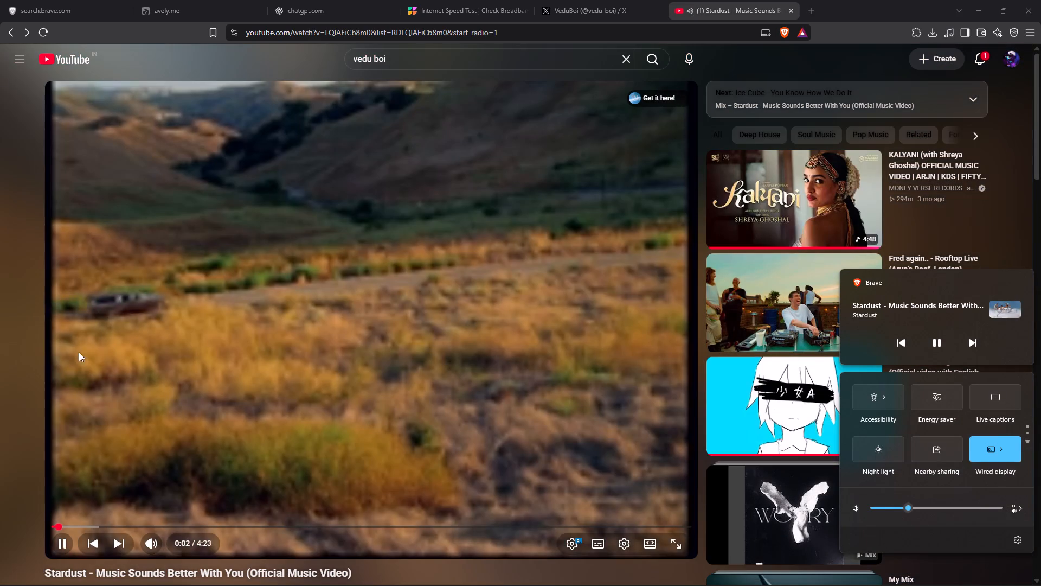
pyautogui.click(59, 56)
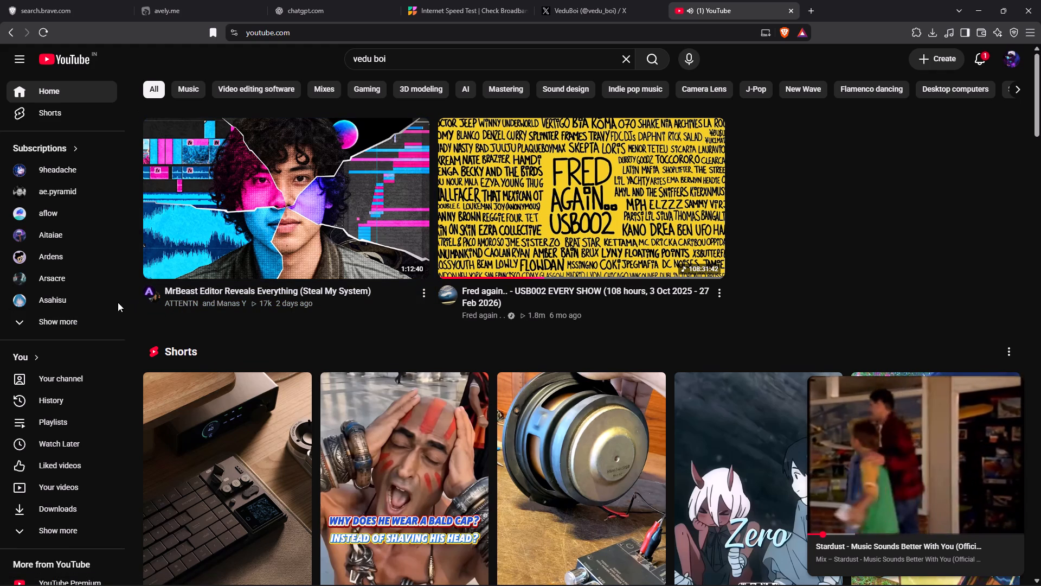
pyautogui.click(74, 392)
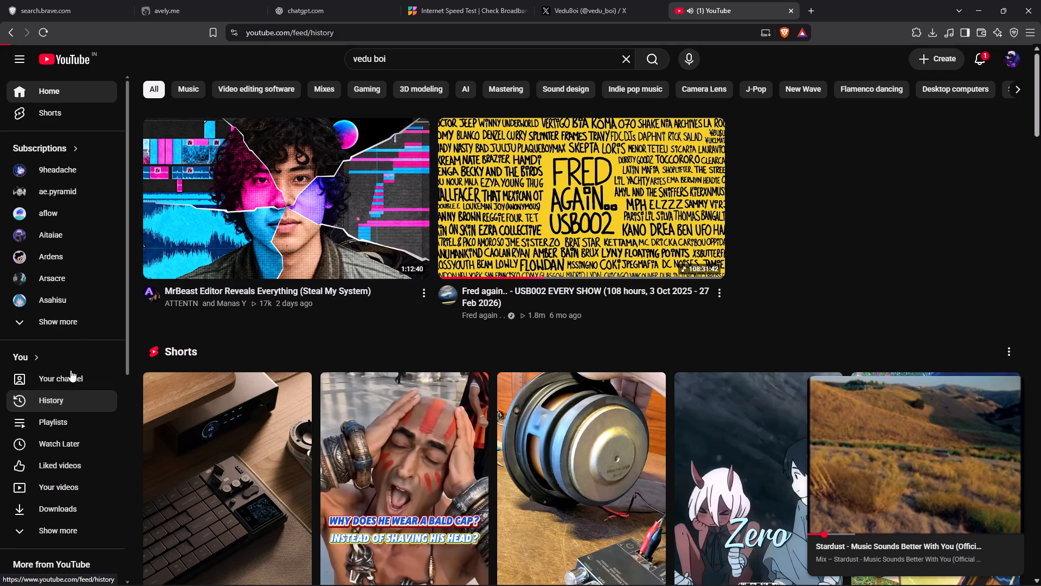
pyautogui.click(80, 300)
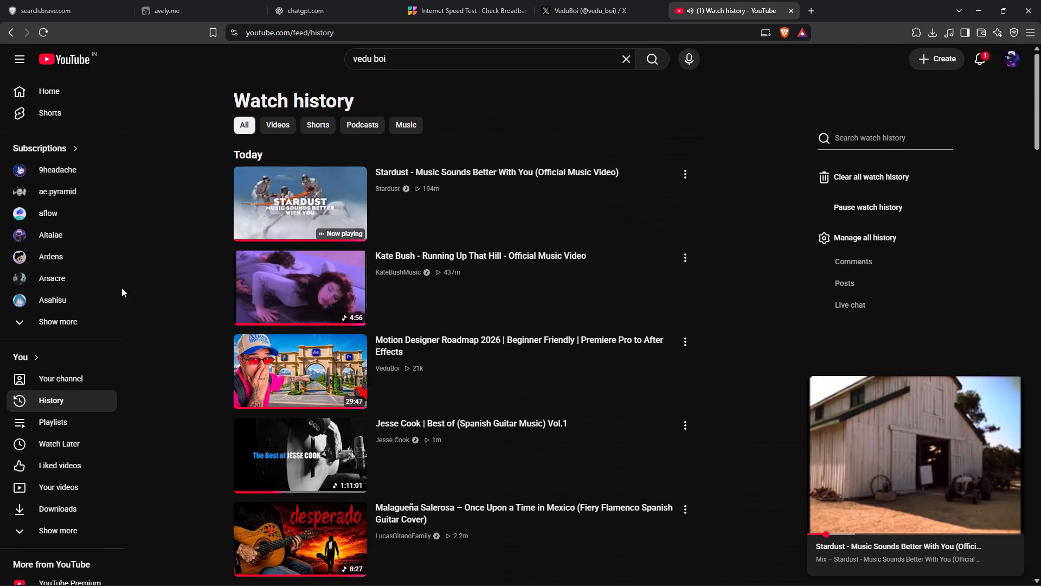
pyautogui.scroll(1, 341, 426)
pyautogui.scroll(-2, 341, 426)
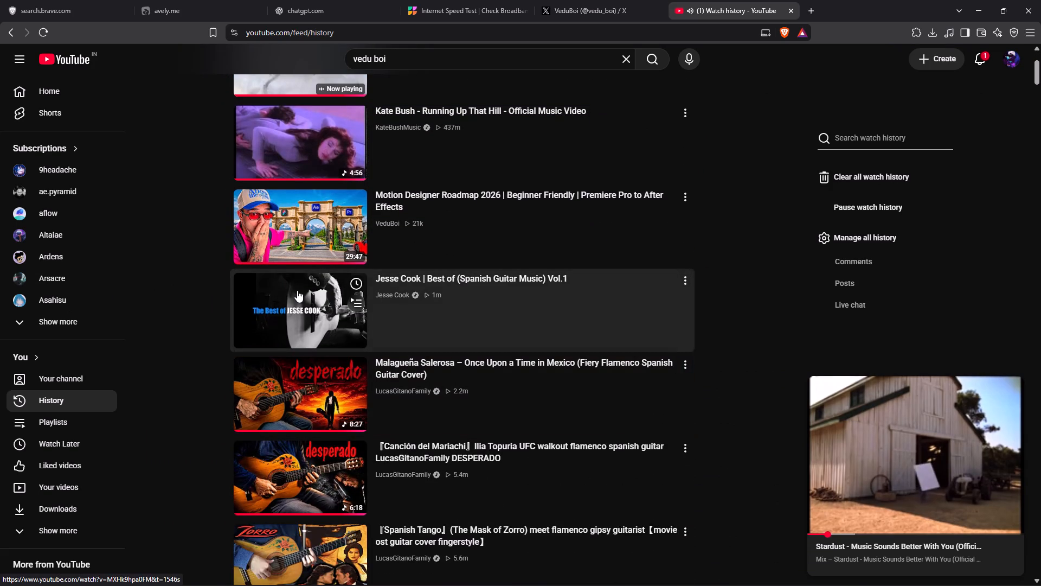
pyautogui.doubleClick(296, 281)
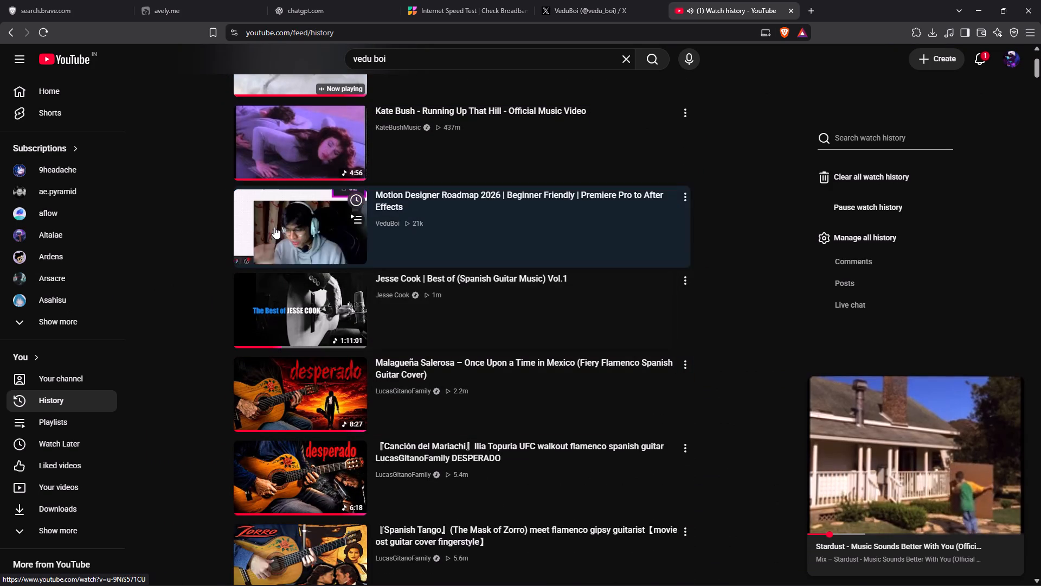
pyautogui.click(293, 391)
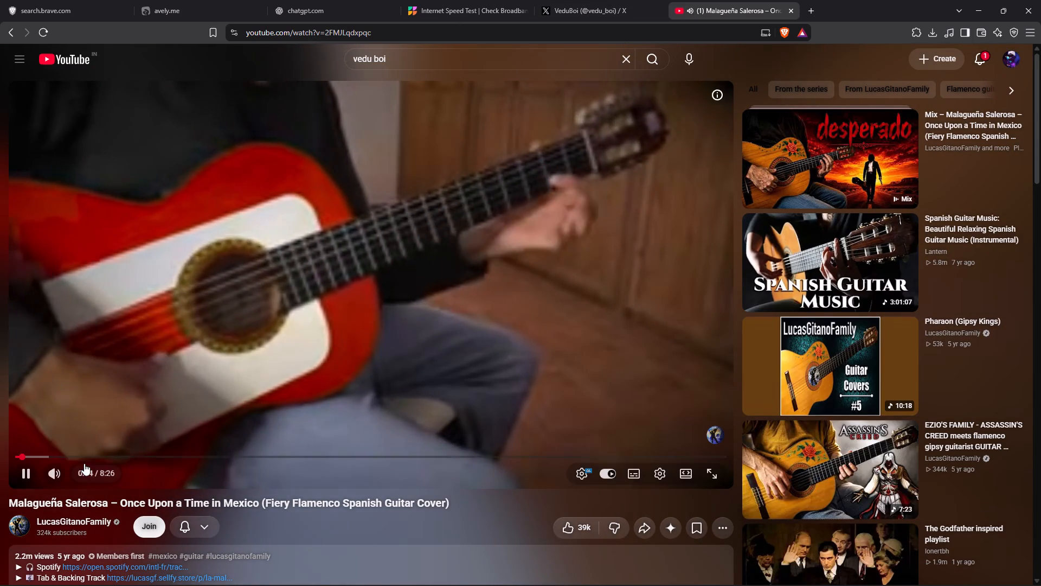
# Skip ahead in the guitar video, start the Malagueña Salerosa mix and expand its playlist.
pyautogui.click(106, 455)
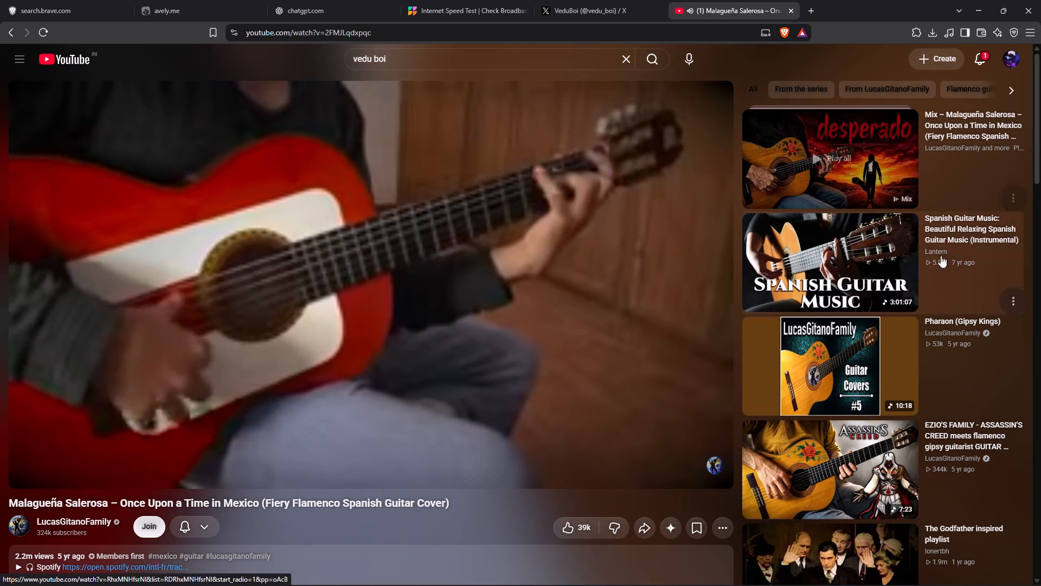
pyautogui.click(856, 155)
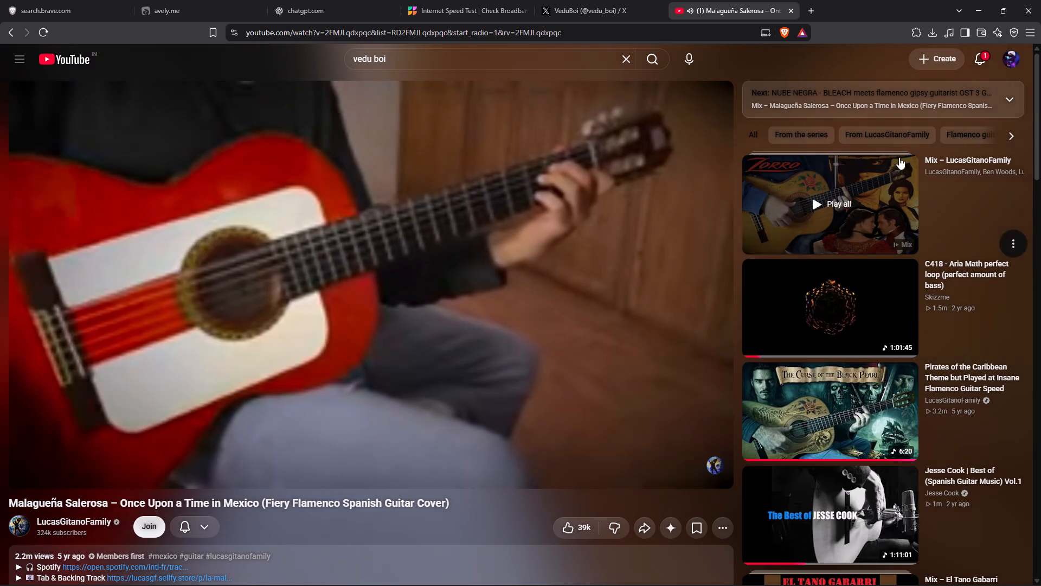
pyautogui.click(1010, 97)
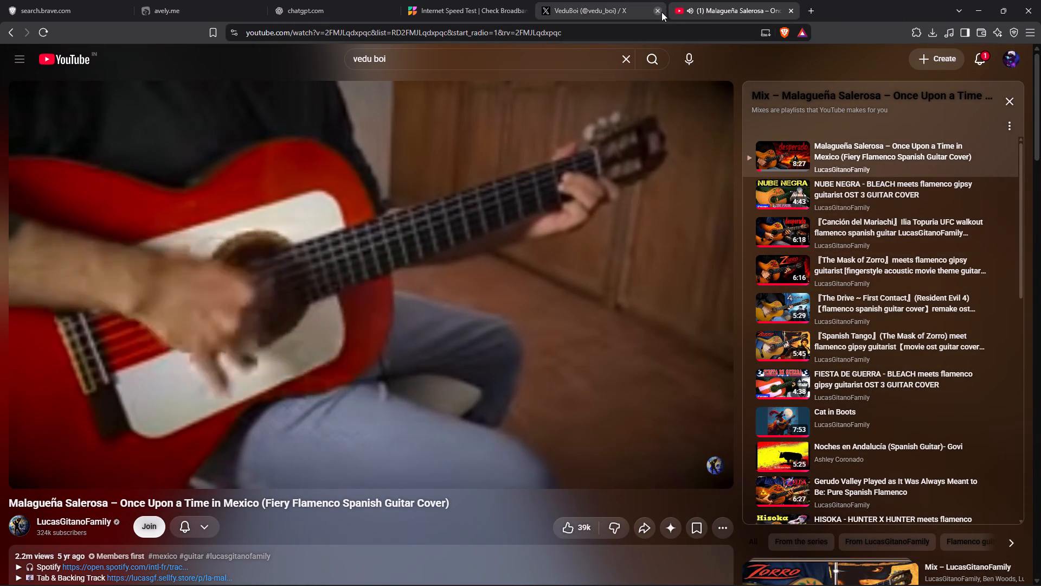
# Close the X profile and internet speed test tabs, leaving the YouTube mix open.
pyautogui.click(661, 12)
pyautogui.click(523, 3)
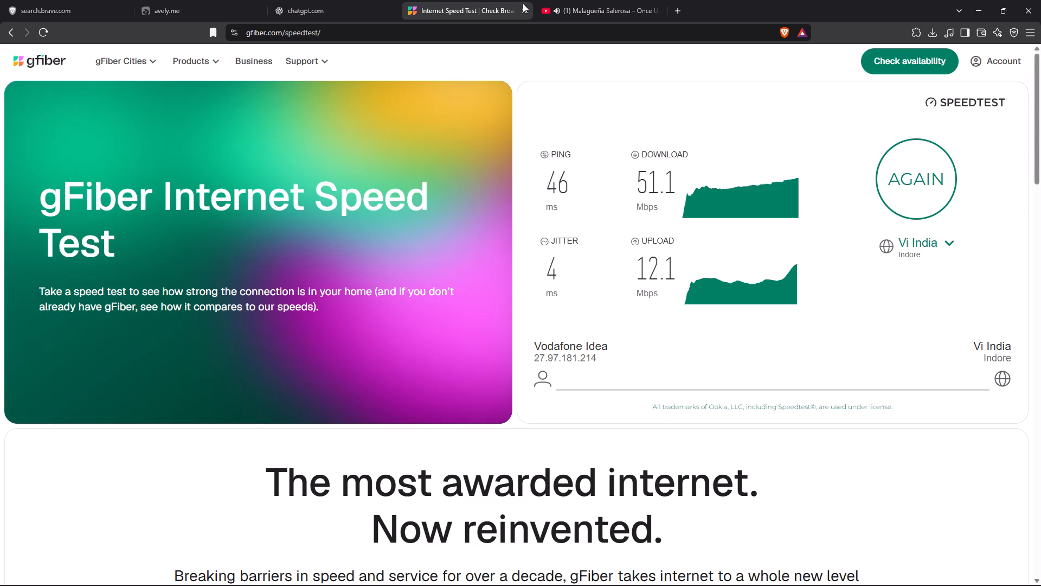
pyautogui.click(523, 5)
pyautogui.click(524, 8)
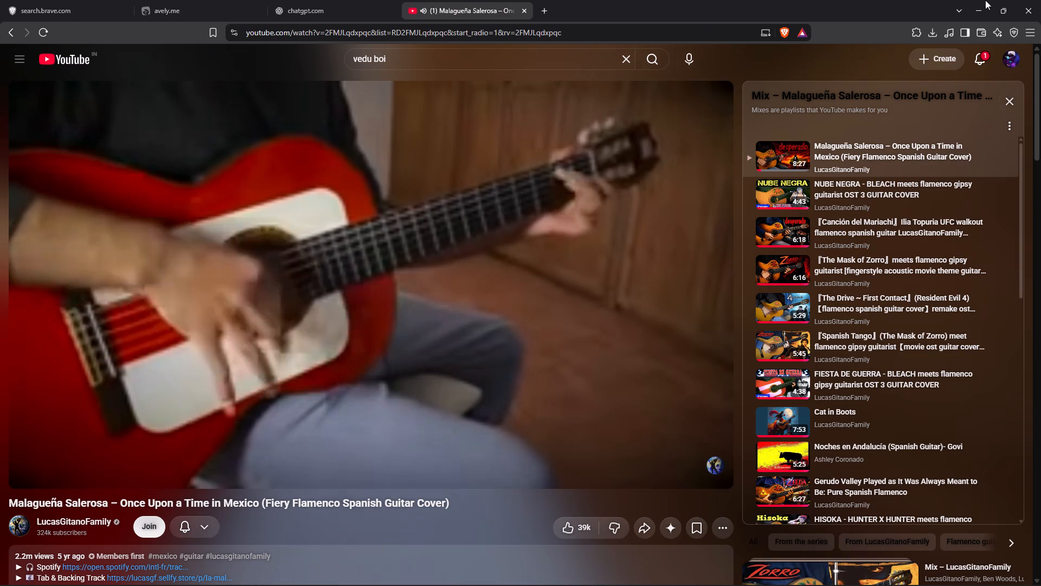
# Switch back to After Effects and play the scene from 0:00:00:05 and again from 0:00:01:18 to review its timing.
pyautogui.click(984, 10)
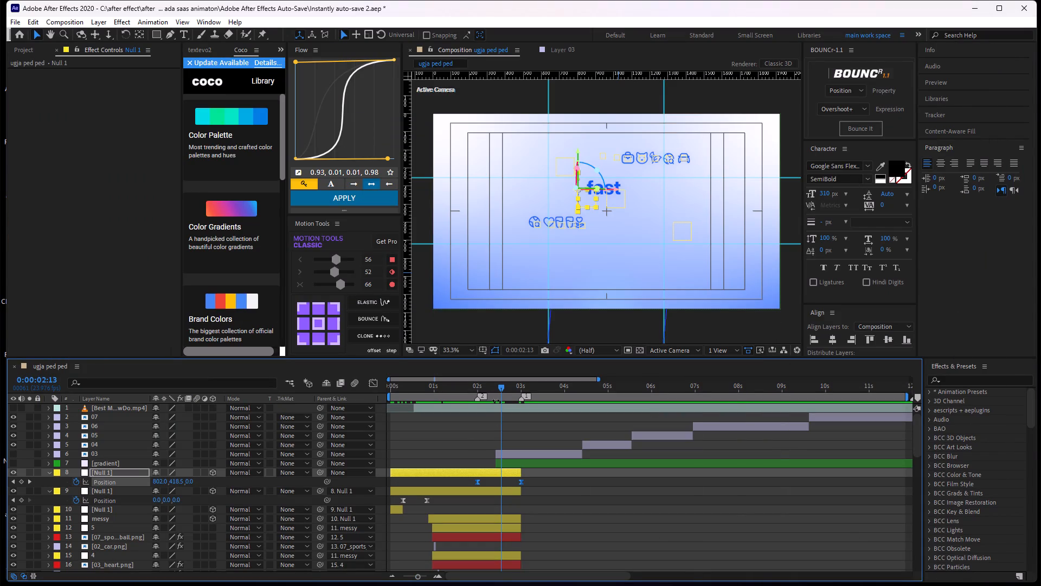
pyautogui.moveTo(503, 385); pyautogui.dragTo(407, 437)
pyautogui.press('space')
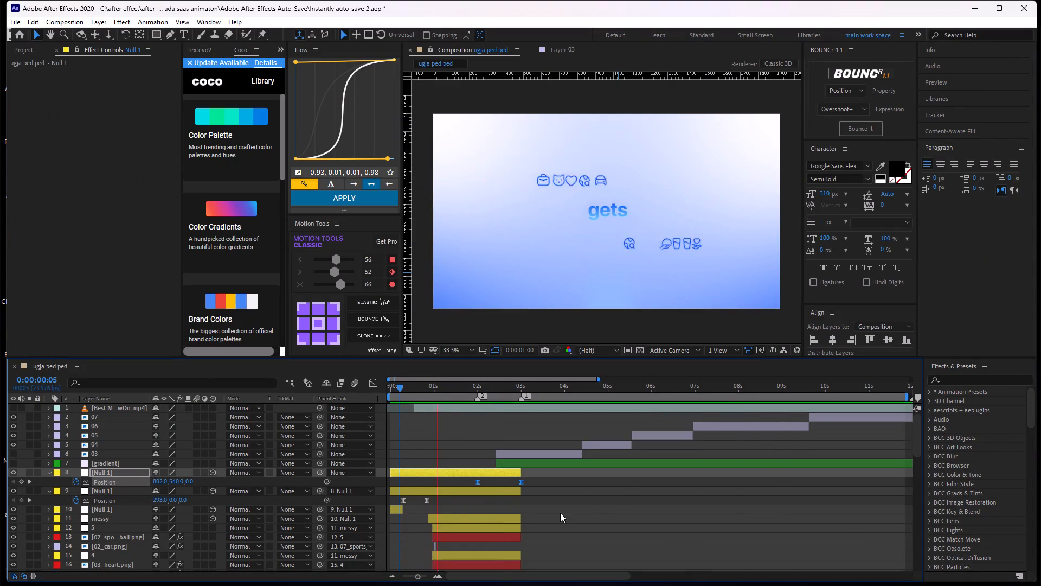
pyautogui.press('space')
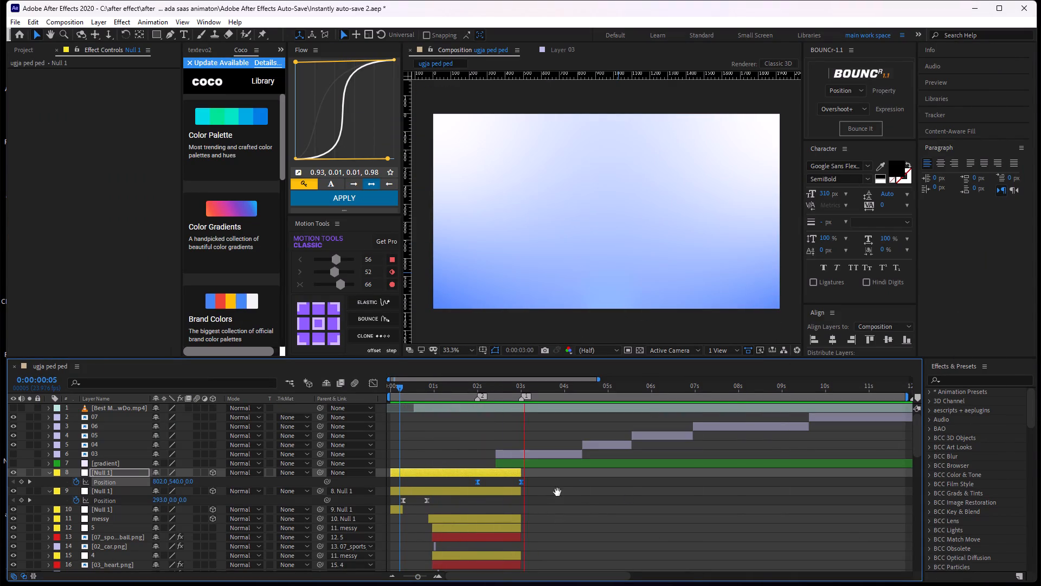
pyautogui.moveTo(528, 387); pyautogui.dragTo(467, 437)
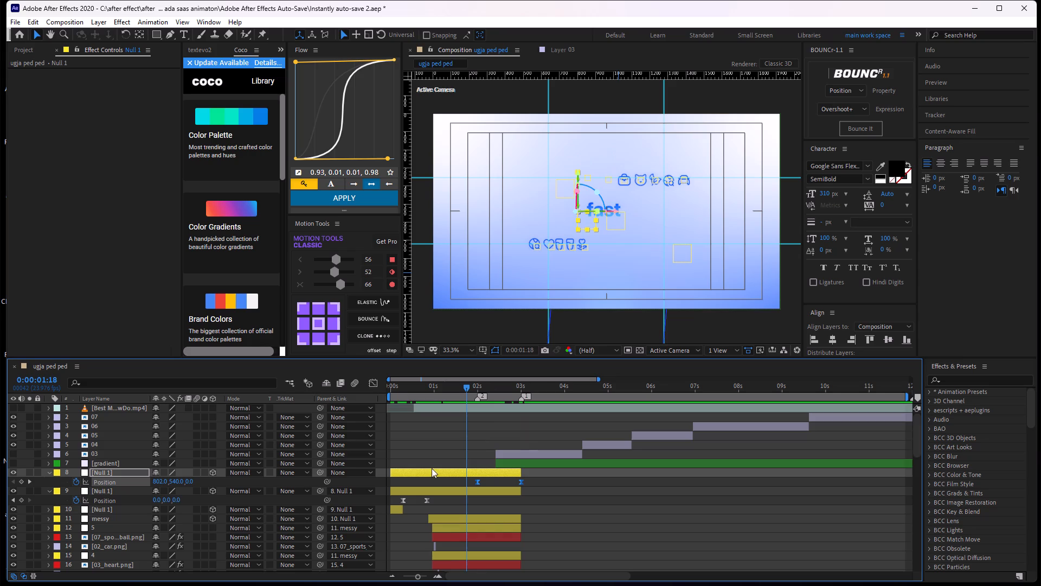
pyautogui.scroll(-13, 534, 477)
pyautogui.scroll(1, 534, 477)
pyautogui.scroll(-3, 534, 477)
pyautogui.press('space')
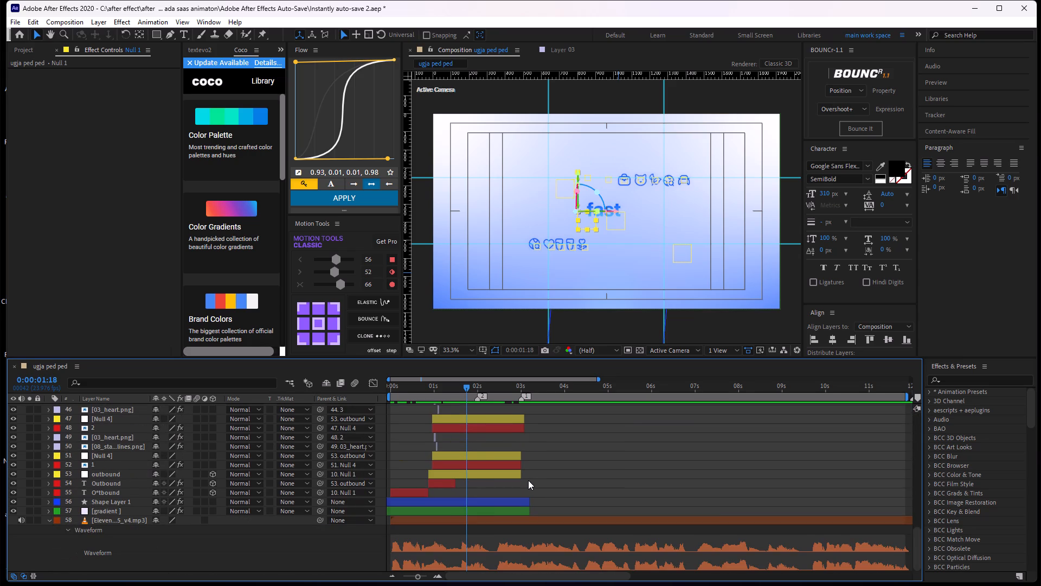
pyautogui.press('space')
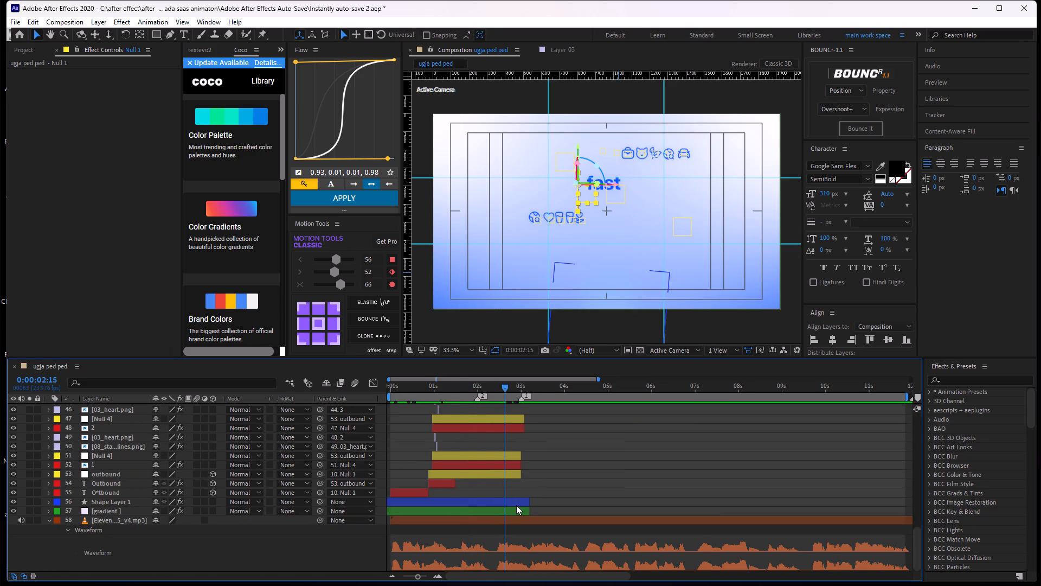
# Replay and scrub the stretch from 0:00:02:06 to about 0:00:02:17 against the audio waveform, stopping at 0:00:02:12.
pyautogui.keyDown('alt'); pyautogui.scroll(4, 516, 505); pyautogui.keyUp('alt')
pyautogui.keyDown('alt'); pyautogui.scroll(-1, 516, 505); pyautogui.keyUp('alt')
pyautogui.moveTo(502, 491); pyautogui.dragTo(528, 491, button='middle')
pyautogui.press('space')
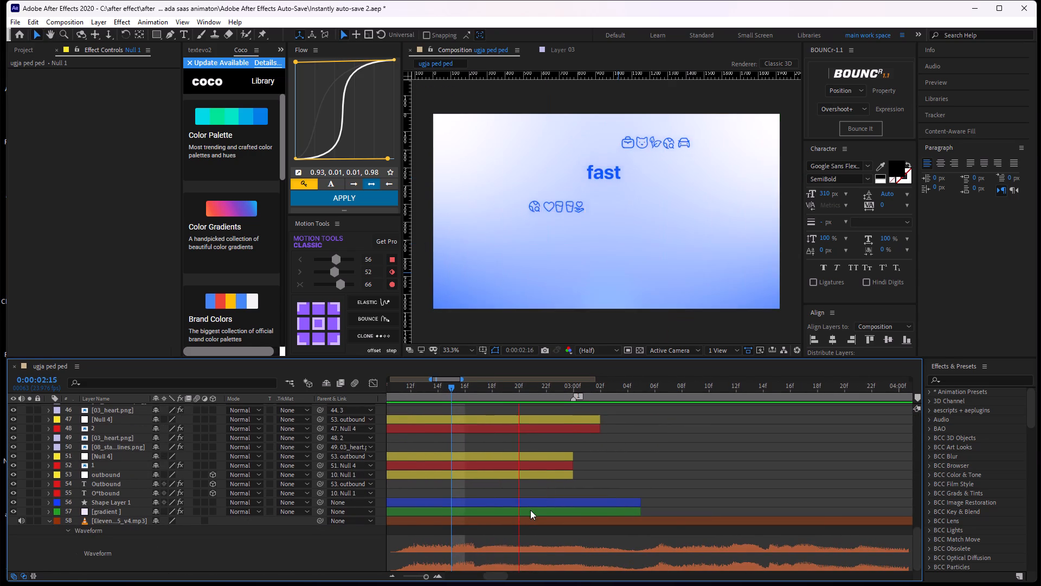
pyautogui.press('space')
pyautogui.moveTo(587, 386); pyautogui.dragTo(507, 498)
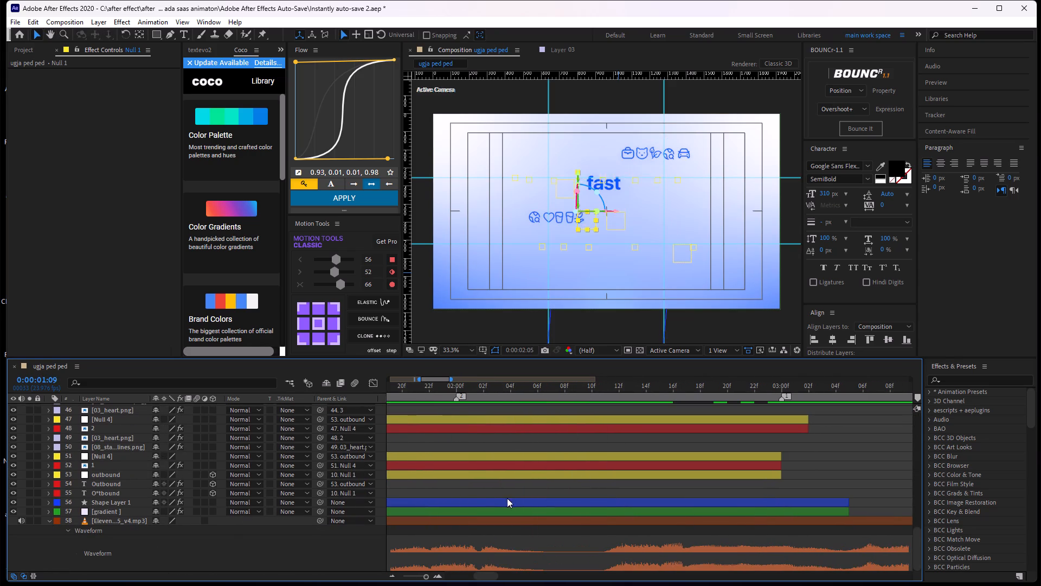
pyautogui.moveTo(507, 498); pyautogui.dragTo(607, 470)
pyautogui.moveTo(608, 391); pyautogui.dragTo(539, 414)
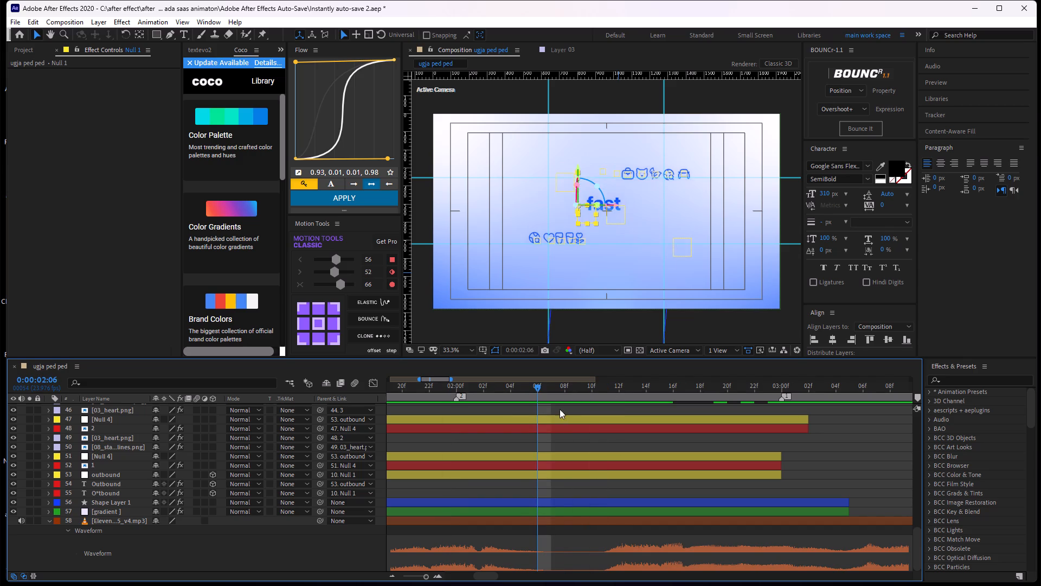
pyautogui.press('space')
pyautogui.press('space')
pyautogui.moveTo(682, 386); pyautogui.dragTo(615, 416)
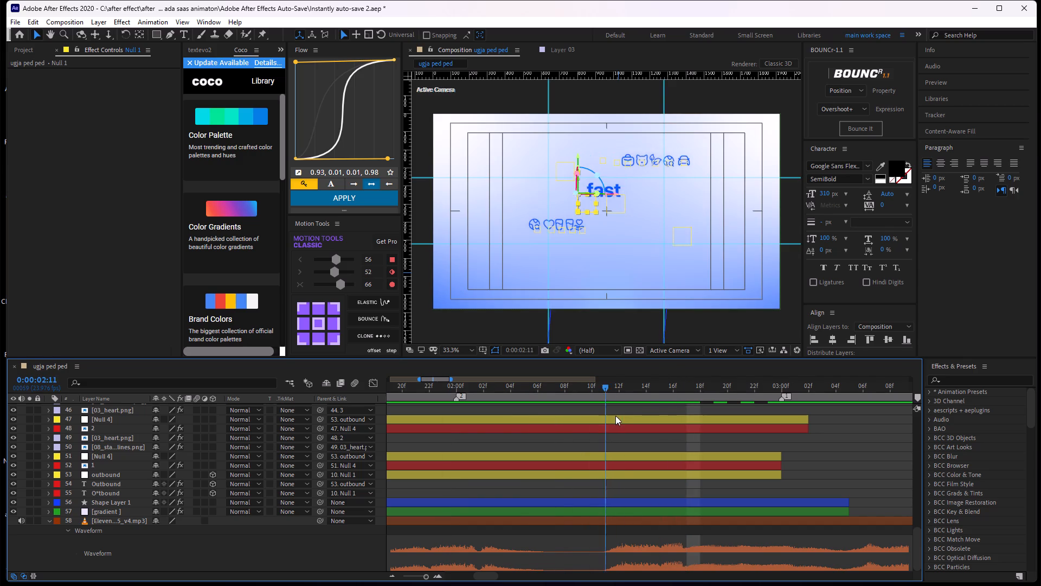
pyautogui.moveTo(615, 416); pyautogui.dragTo(621, 416)
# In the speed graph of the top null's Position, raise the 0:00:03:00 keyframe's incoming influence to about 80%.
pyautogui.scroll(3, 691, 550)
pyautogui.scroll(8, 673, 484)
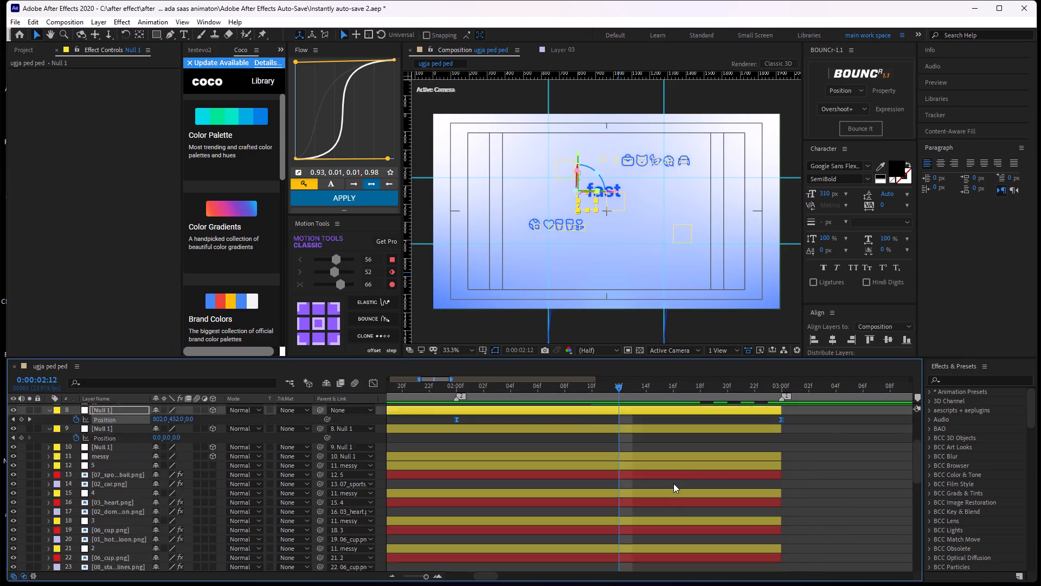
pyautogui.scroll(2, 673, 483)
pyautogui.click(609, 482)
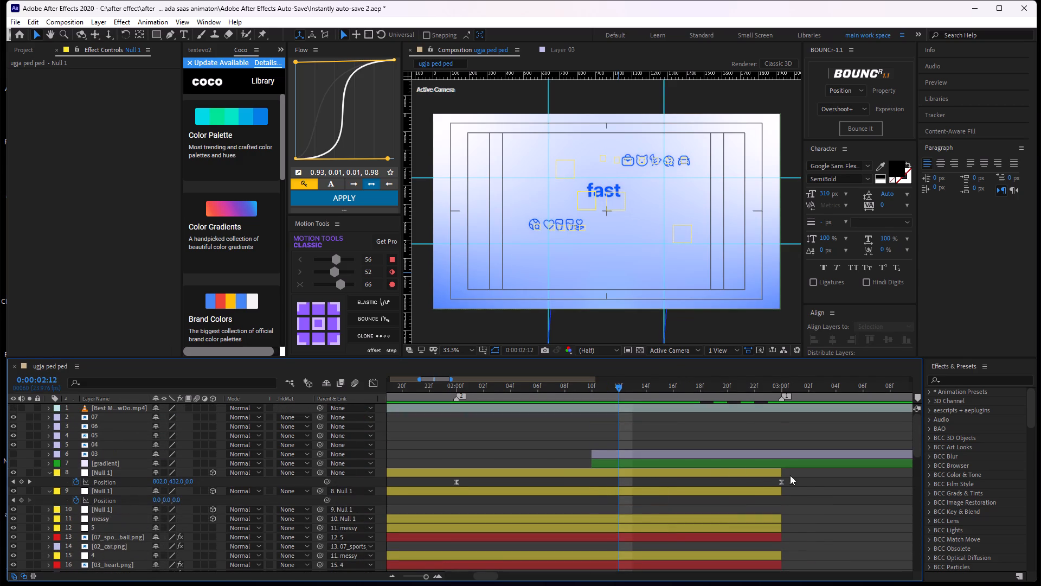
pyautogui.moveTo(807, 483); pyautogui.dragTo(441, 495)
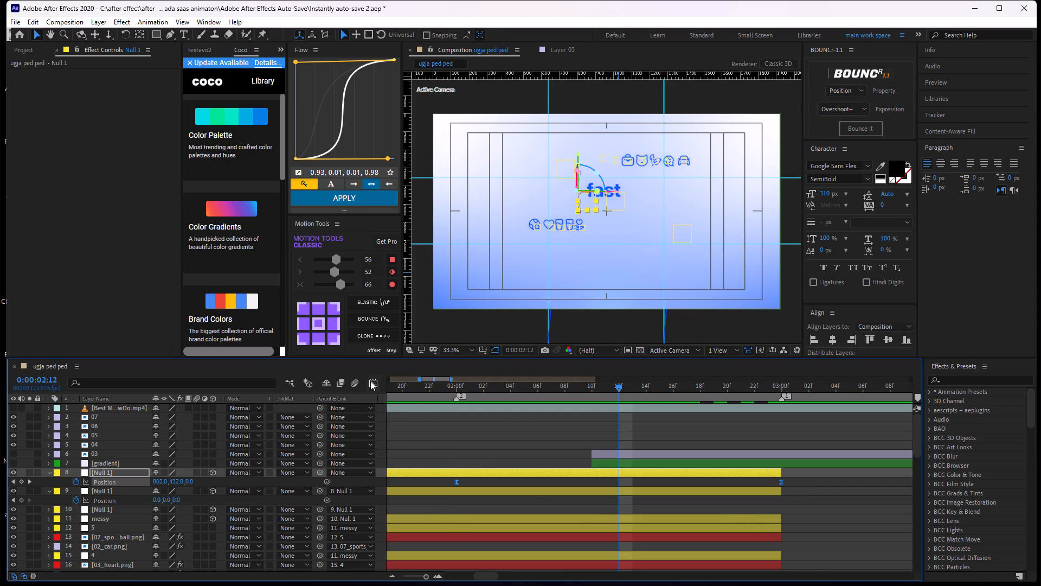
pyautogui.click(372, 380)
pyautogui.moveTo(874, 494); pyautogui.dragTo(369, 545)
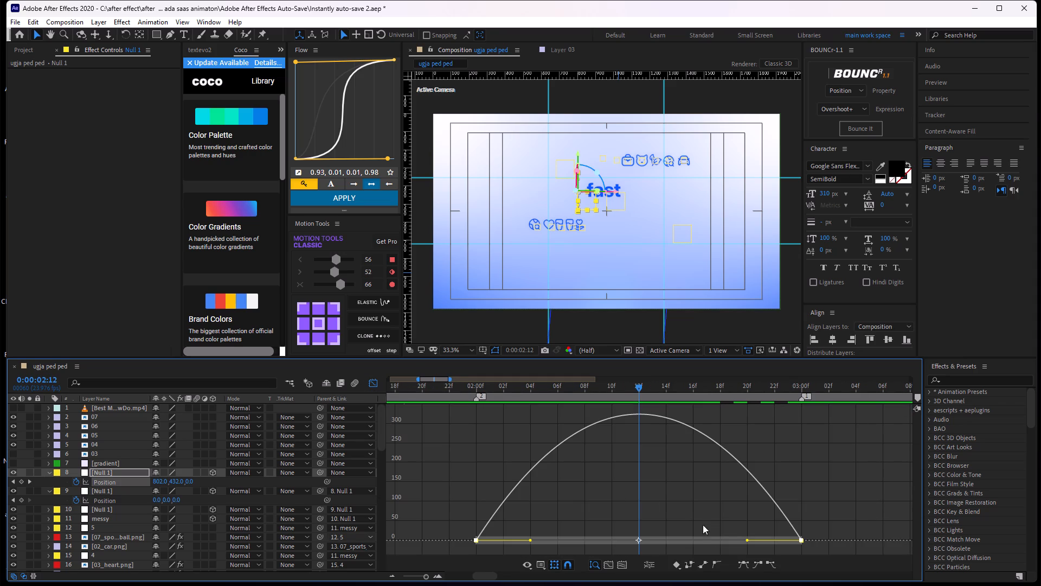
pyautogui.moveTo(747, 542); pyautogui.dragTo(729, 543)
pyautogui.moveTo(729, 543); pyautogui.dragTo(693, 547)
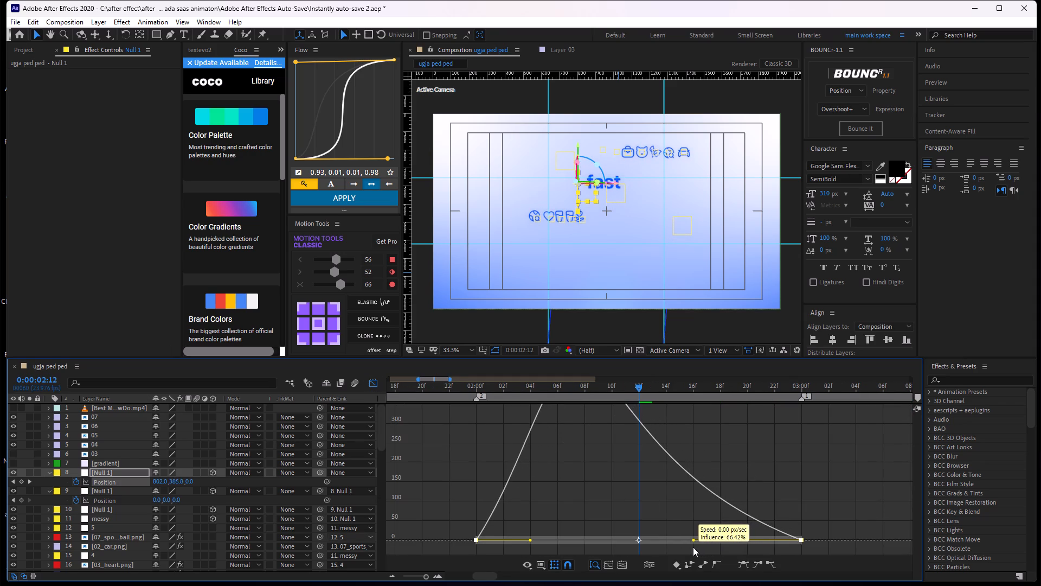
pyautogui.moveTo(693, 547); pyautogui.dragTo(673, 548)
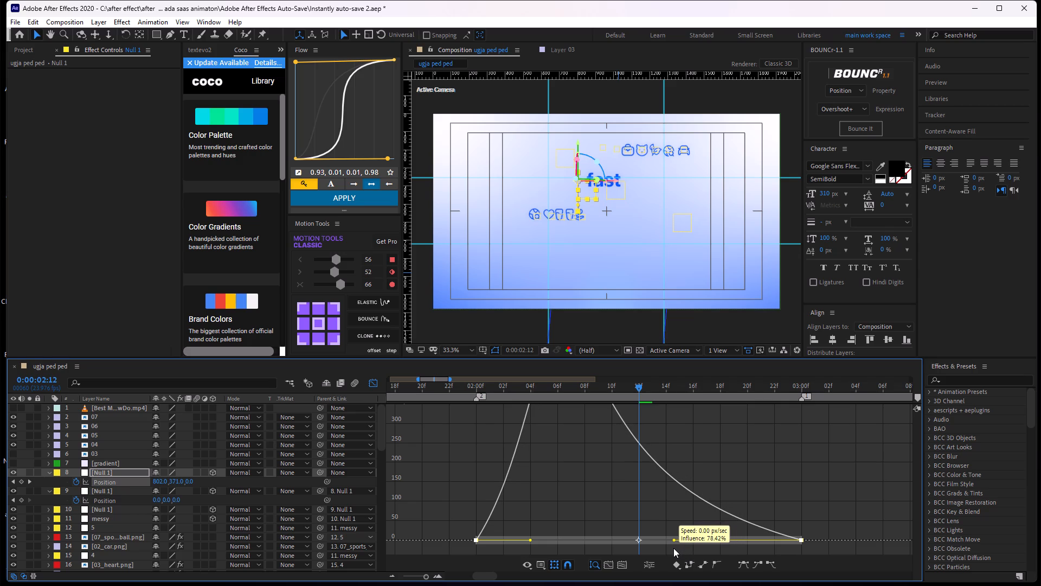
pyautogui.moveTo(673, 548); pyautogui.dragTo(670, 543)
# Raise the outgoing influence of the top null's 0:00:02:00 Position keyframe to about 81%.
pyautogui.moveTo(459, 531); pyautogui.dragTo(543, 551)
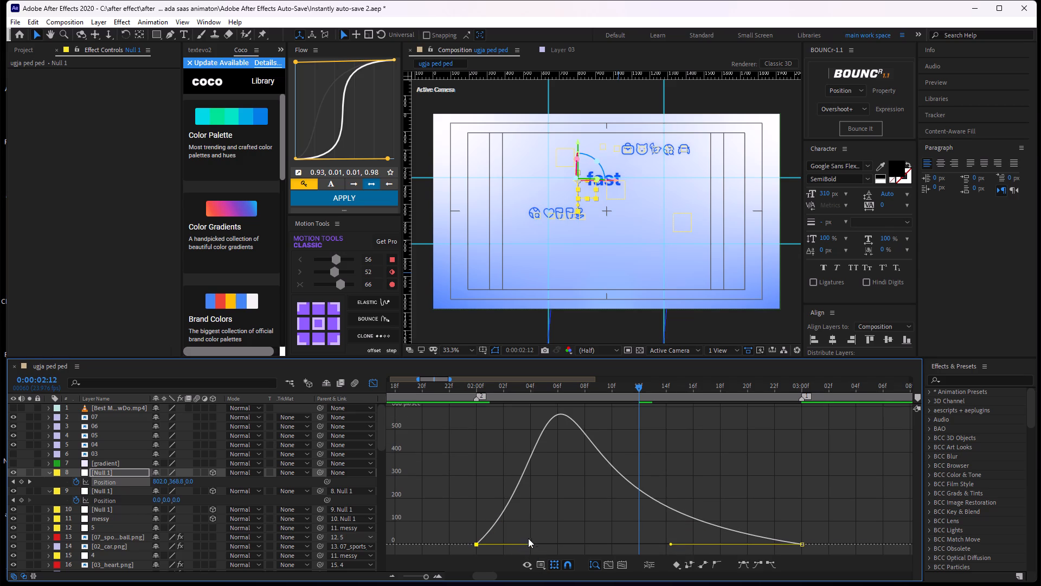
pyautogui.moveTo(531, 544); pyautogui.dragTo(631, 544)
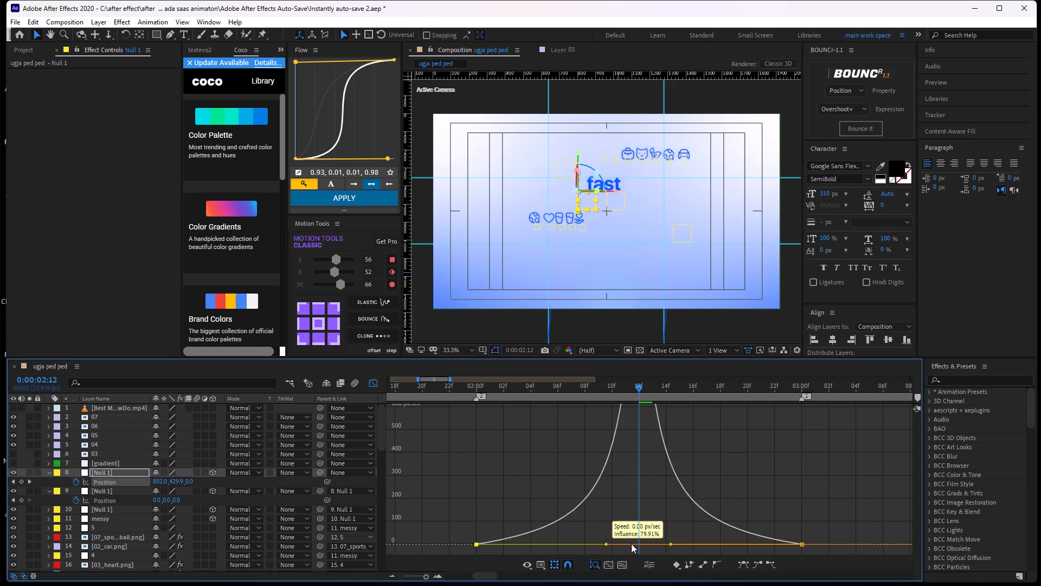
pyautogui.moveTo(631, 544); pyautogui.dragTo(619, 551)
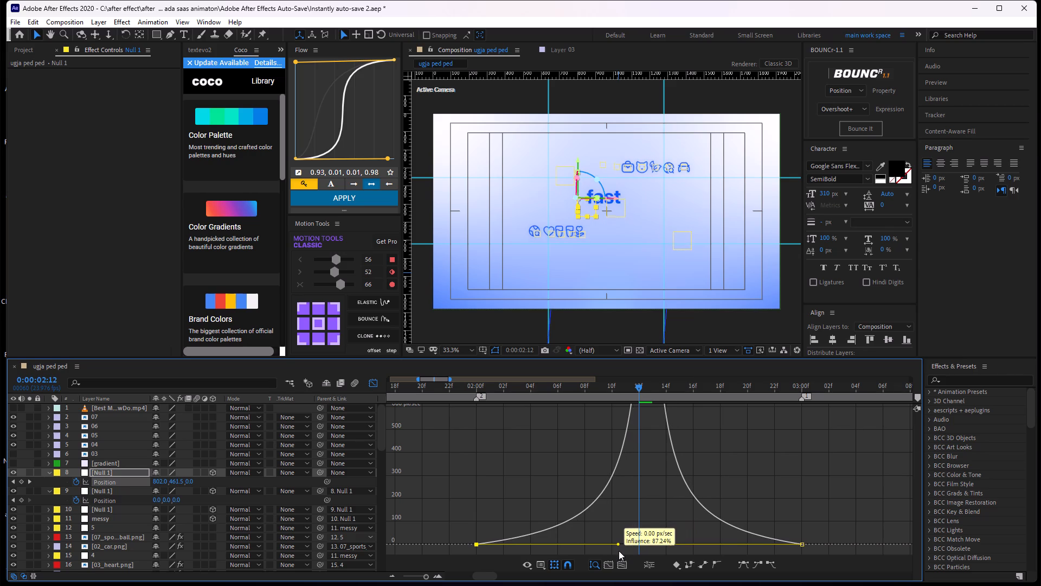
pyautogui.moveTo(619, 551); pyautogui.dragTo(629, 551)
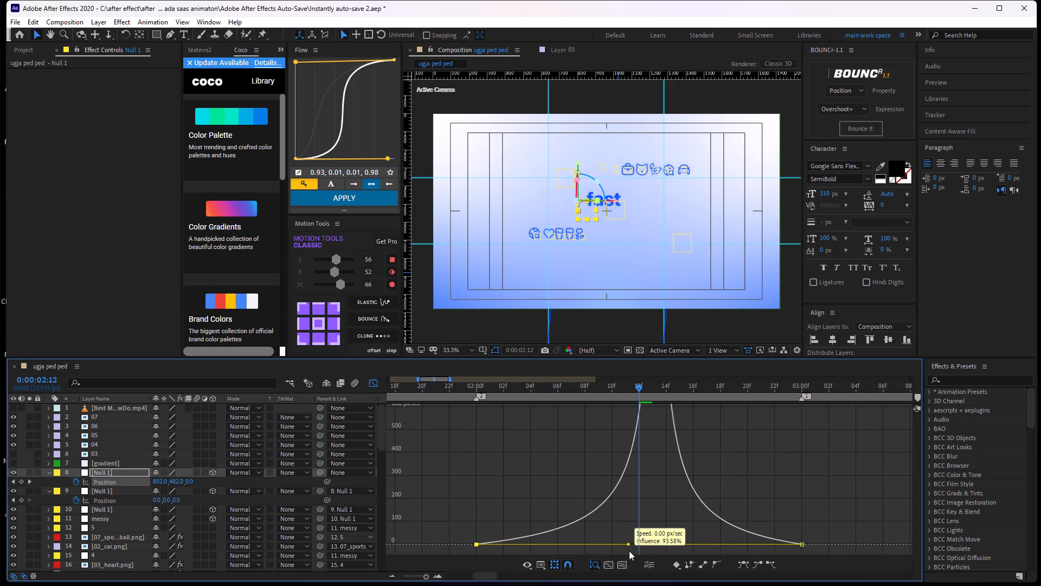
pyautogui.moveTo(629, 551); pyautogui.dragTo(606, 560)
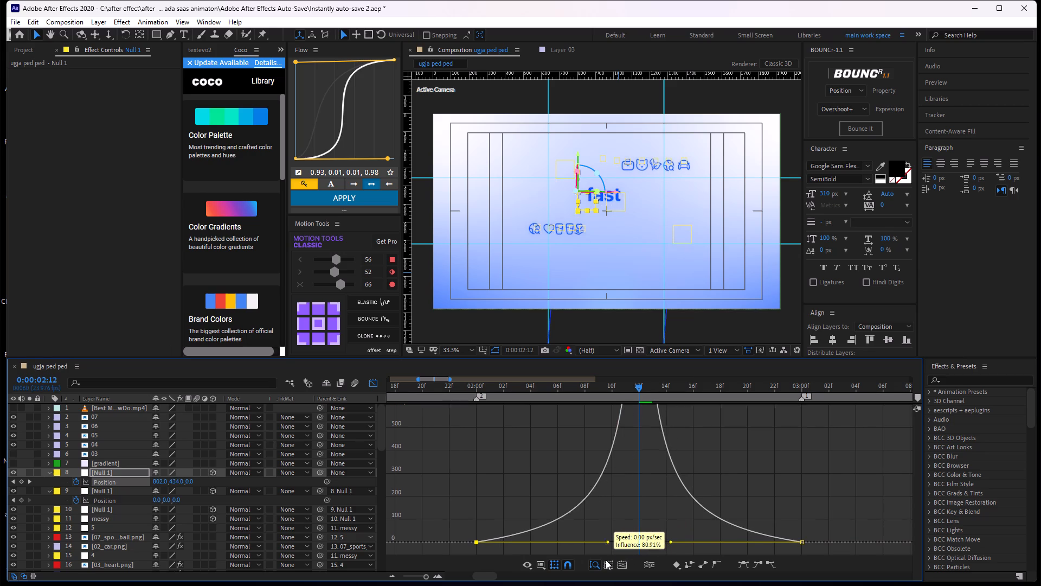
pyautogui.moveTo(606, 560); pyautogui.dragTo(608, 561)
# Play the eased movement from 0:00:02:01, scrub through it and close the speed graph.
pyautogui.moveTo(642, 389); pyautogui.dragTo(534, 429)
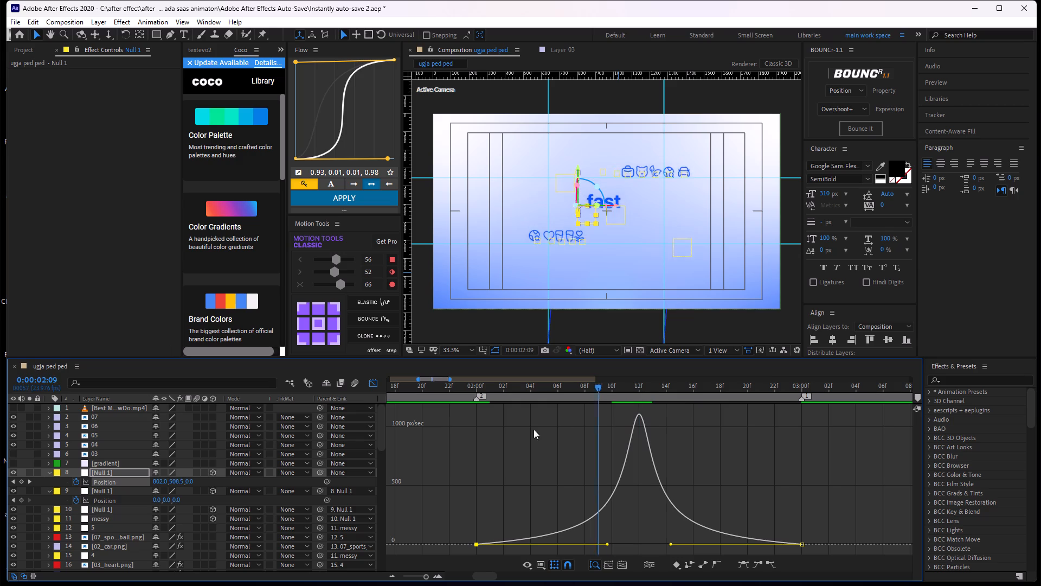
pyautogui.moveTo(534, 429); pyautogui.dragTo(493, 437)
pyautogui.press('space')
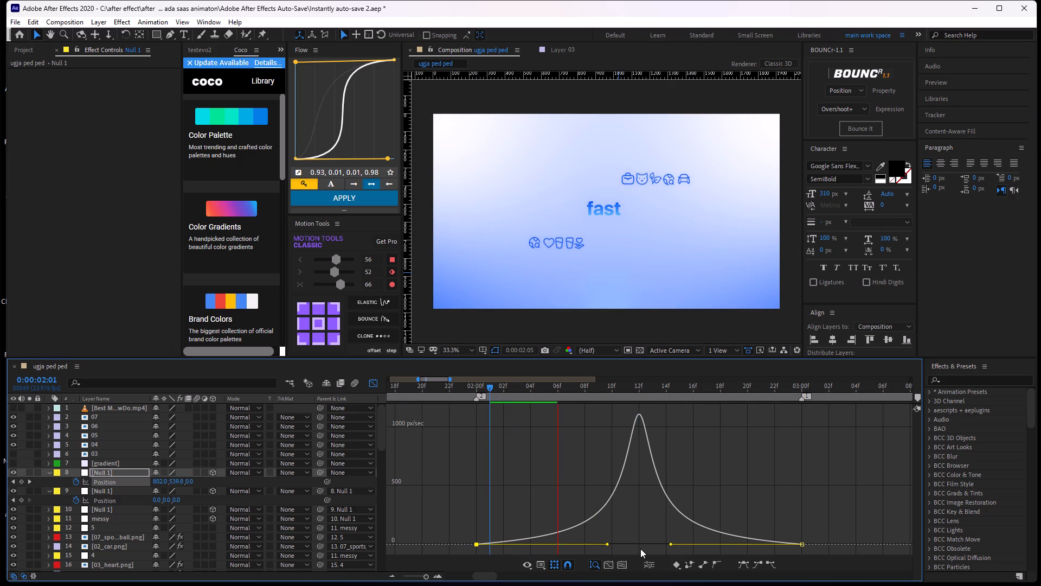
pyautogui.press('space')
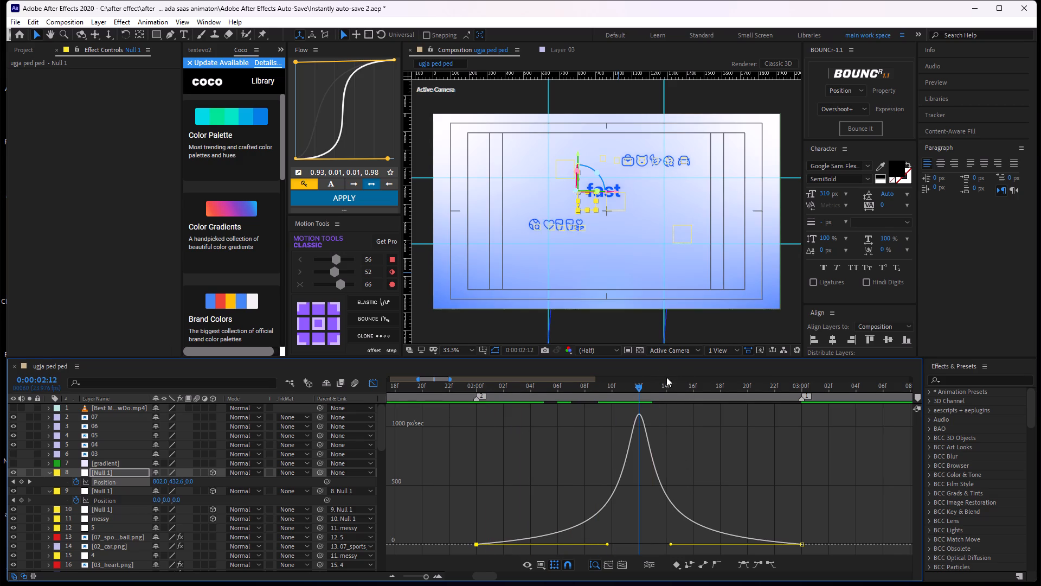
pyautogui.moveTo(644, 380); pyautogui.dragTo(585, 419)
pyautogui.click(368, 381)
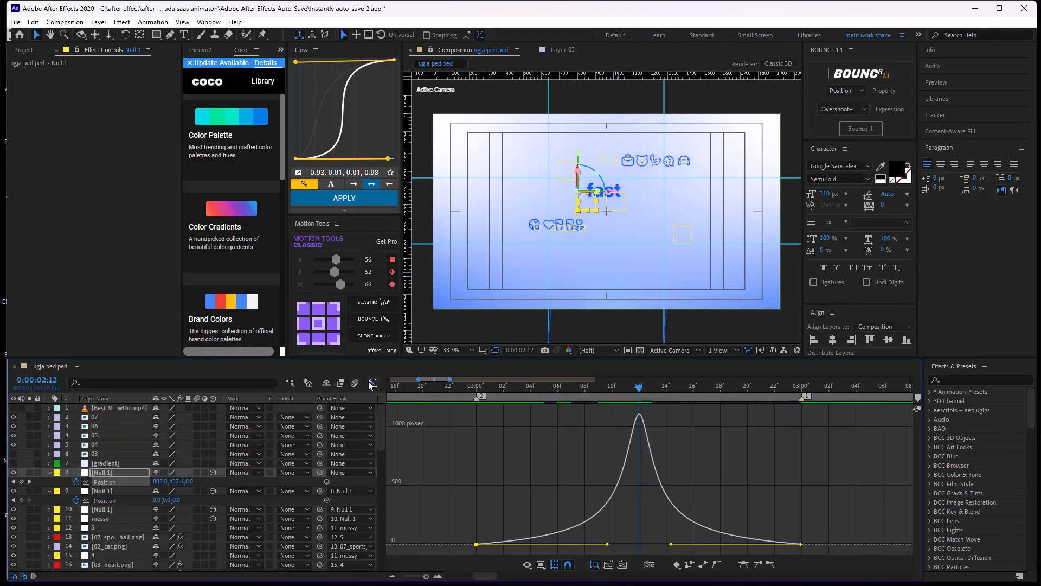
pyautogui.click(666, 439)
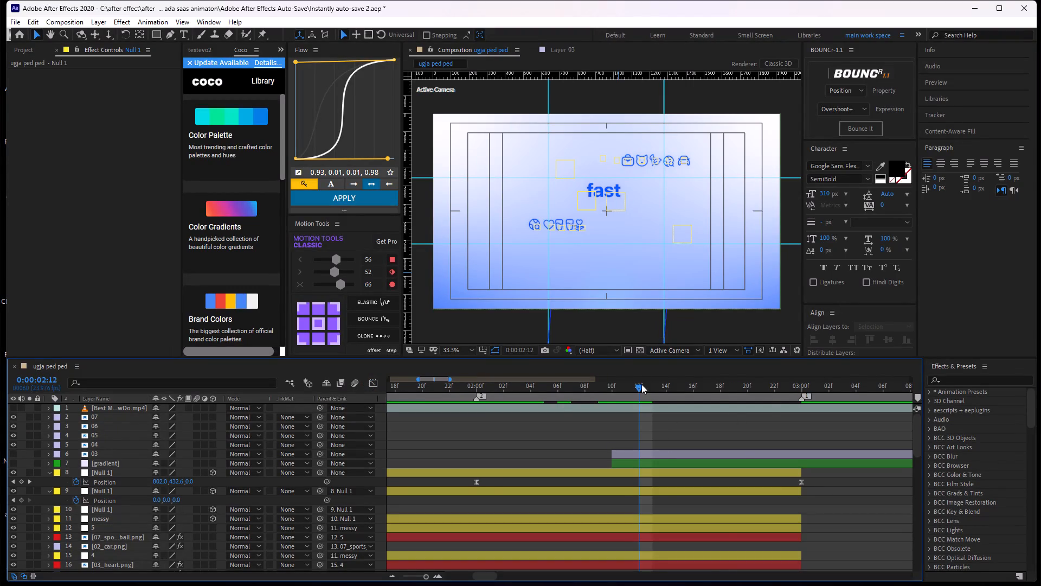
# At the 0:00:03:00 keyframe, set the top null's Y position to -9, moving the content above the frame.
pyautogui.moveTo(641, 384); pyautogui.dragTo(799, 442)
pyautogui.click(804, 480)
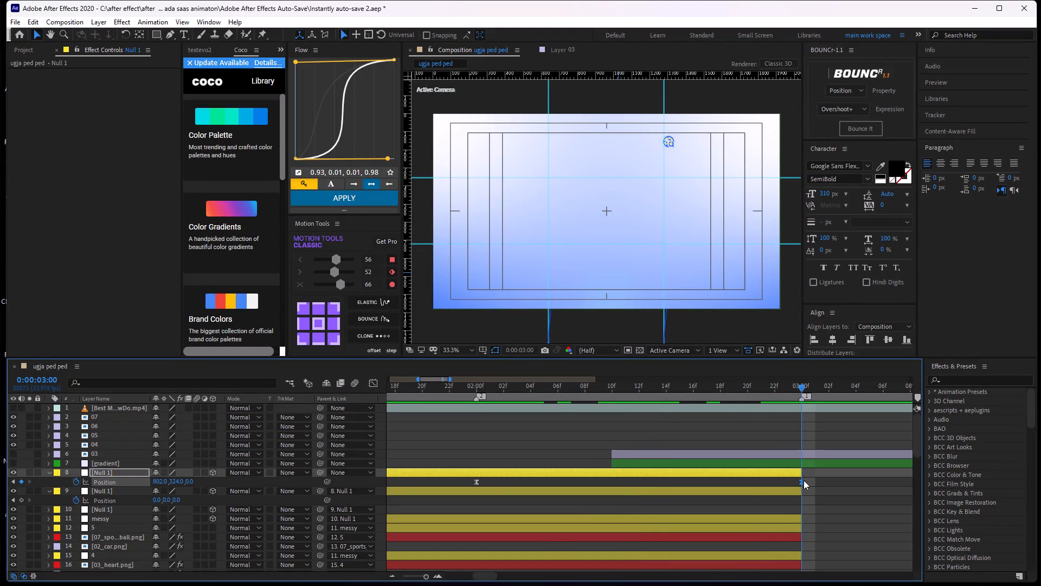
pyautogui.moveTo(179, 483); pyautogui.dragTo(191, 471)
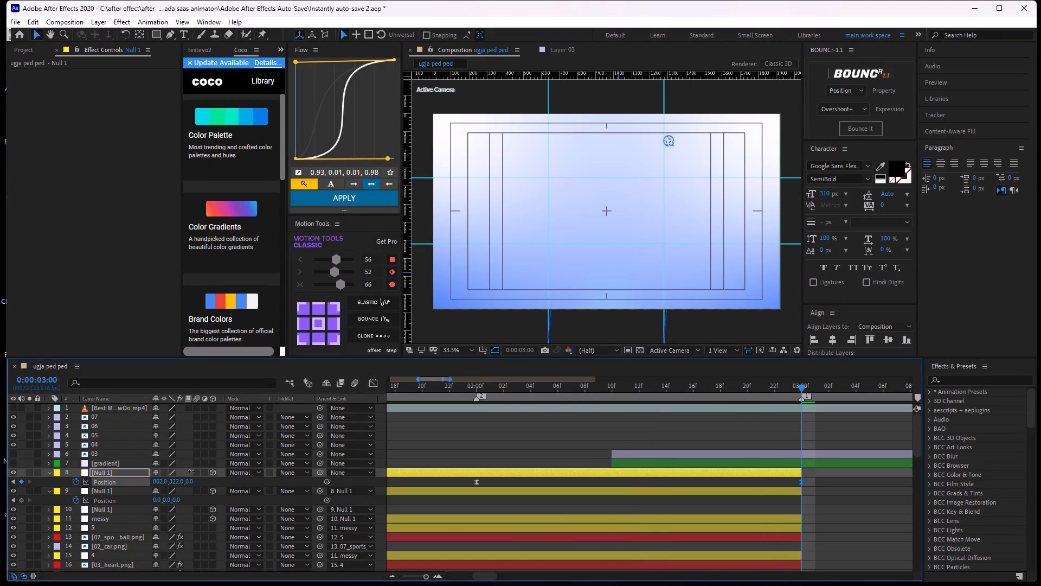
pyautogui.moveTo(191, 471); pyautogui.dragTo(5, 483)
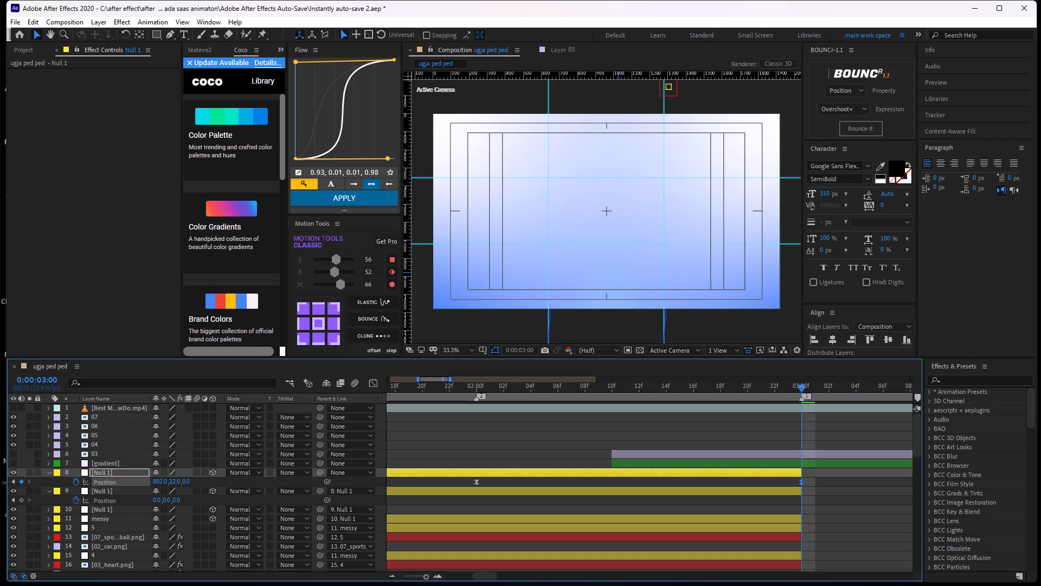
pyautogui.moveTo(5, 483); pyautogui.dragTo(0, 482)
pyautogui.click(783, 491)
# Apply the Flow easing curve 0.93, 0.01, 0.01, 0.98 to both of the top null's Position keyframes.
pyautogui.moveTo(821, 481); pyautogui.dragTo(809, 483)
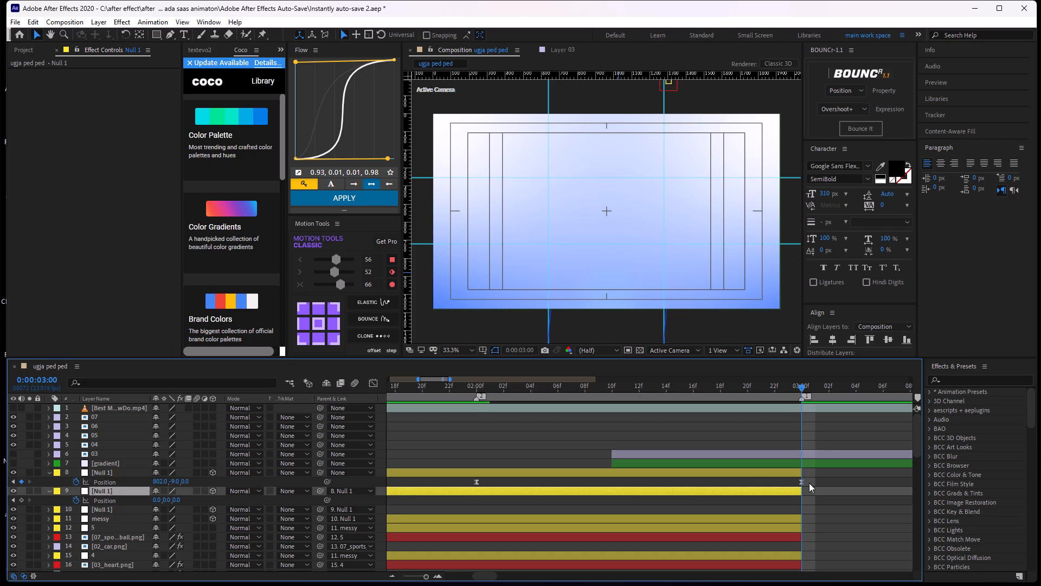
pyautogui.moveTo(809, 483); pyautogui.dragTo(376, 473)
pyautogui.moveTo(830, 426); pyautogui.dragTo(471, 450, button='middle')
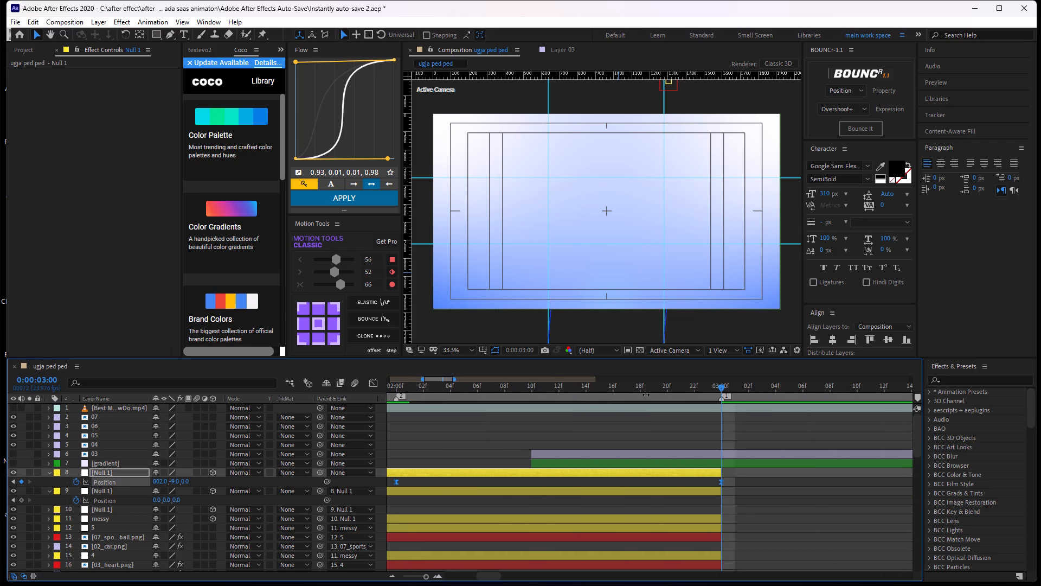
pyautogui.moveTo(719, 385); pyautogui.dragTo(558, 422)
pyautogui.click(352, 196)
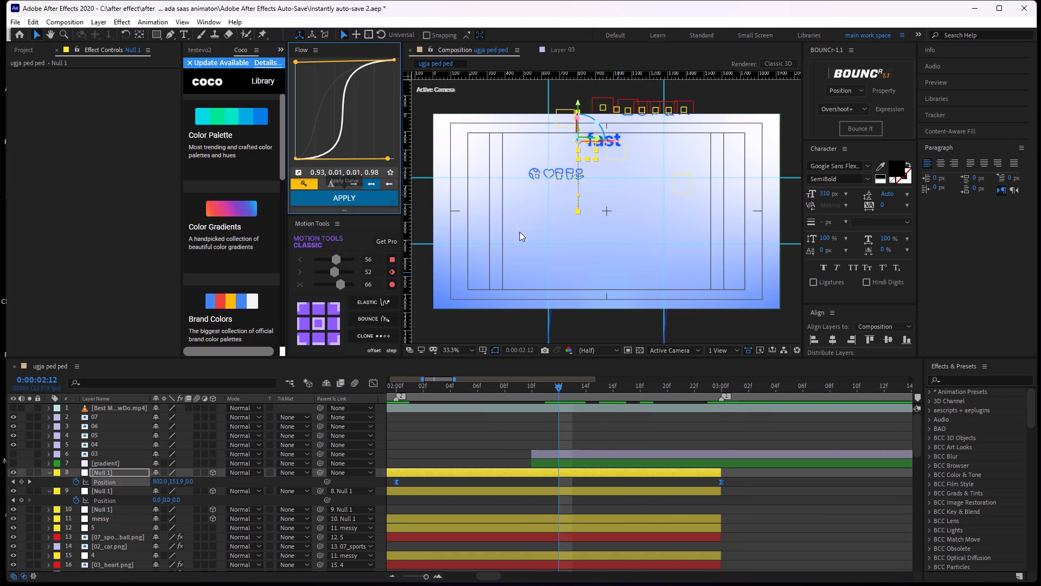
# Play the upward exit from 0:00:02:03 to review its new easing and distance.
pyautogui.moveTo(556, 390); pyautogui.dragTo(430, 418)
pyautogui.press('space')
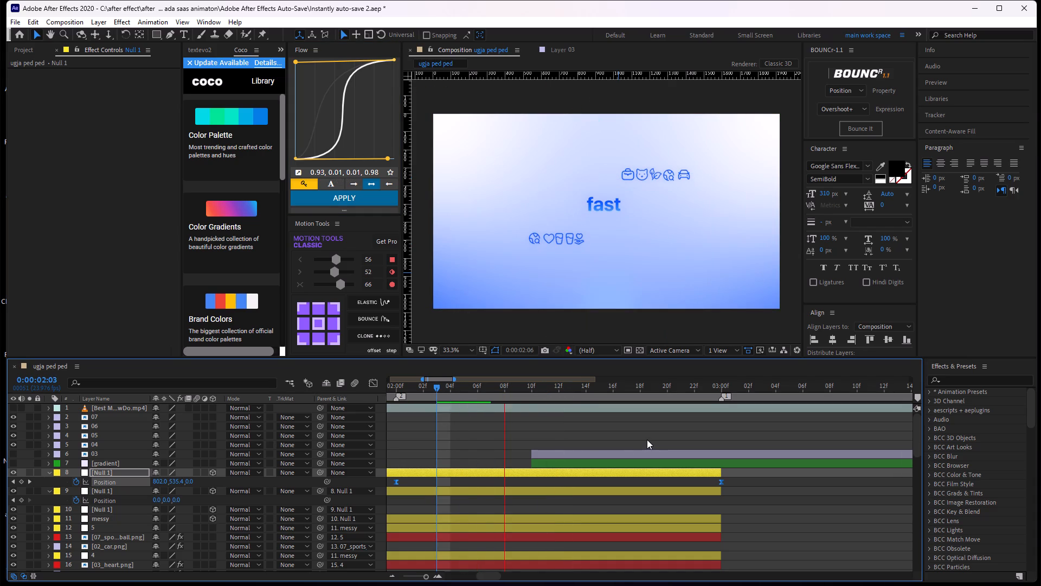
pyautogui.press('space')
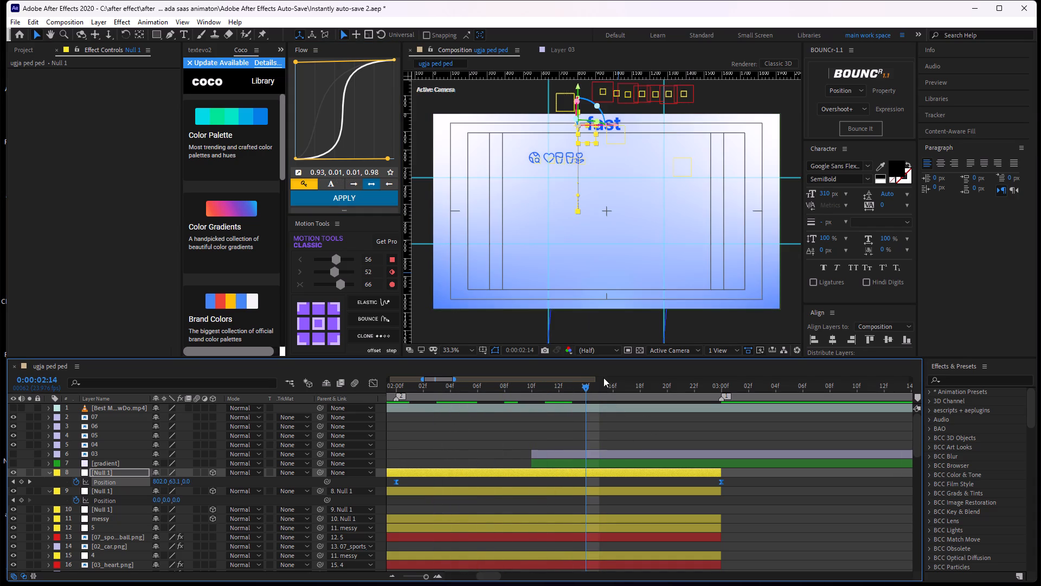
# Play the top null's upward exit from 0:00:02:00 and scrub back through it to review its easing.
pyautogui.moveTo(587, 389); pyautogui.dragTo(415, 438)
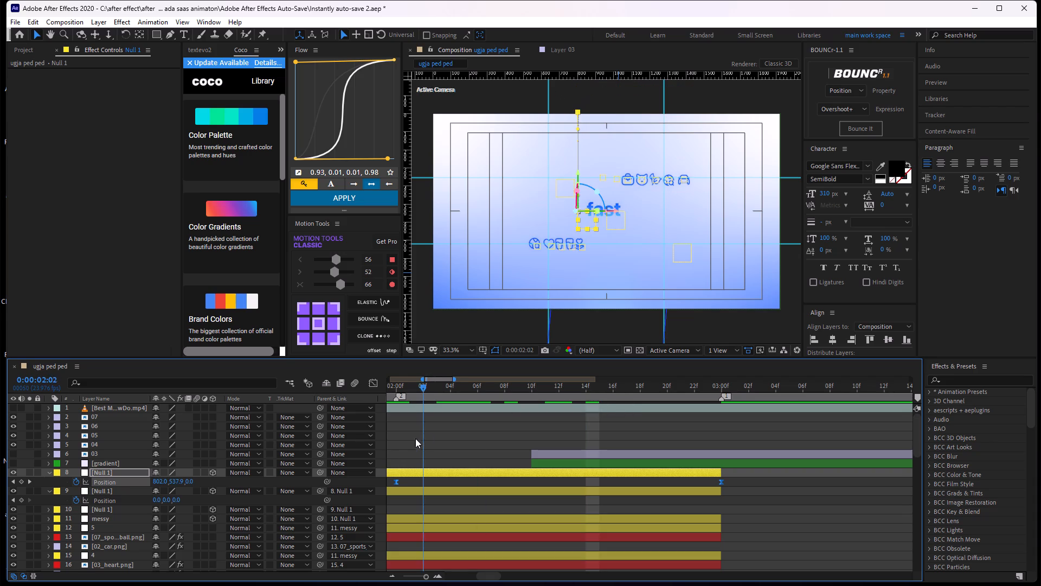
pyautogui.moveTo(415, 438); pyautogui.dragTo(457, 431)
pyautogui.press('space')
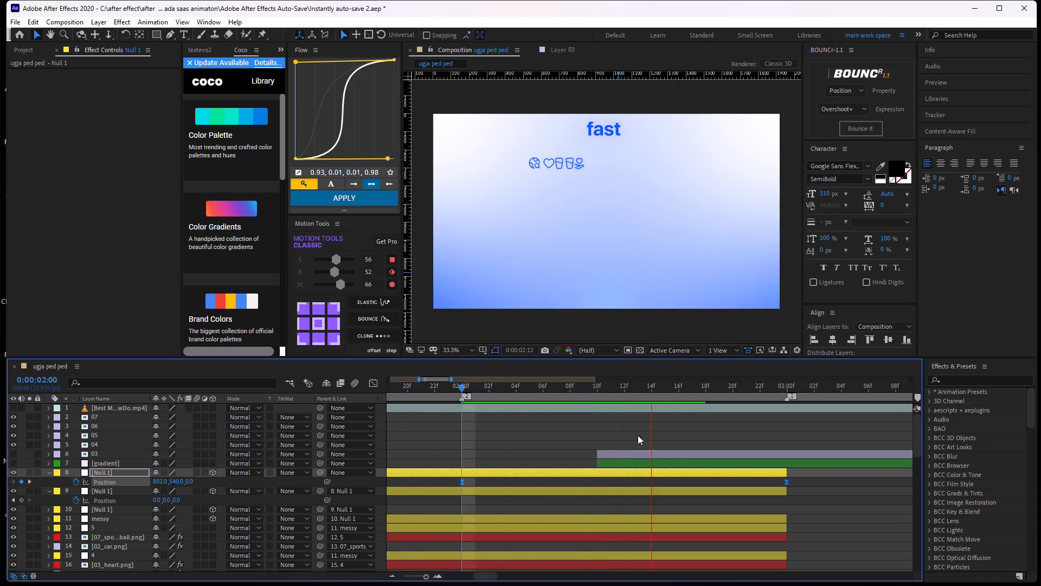
pyautogui.press('space')
pyautogui.moveTo(670, 386); pyautogui.dragTo(449, 448)
pyautogui.press('space')
pyautogui.press('space')
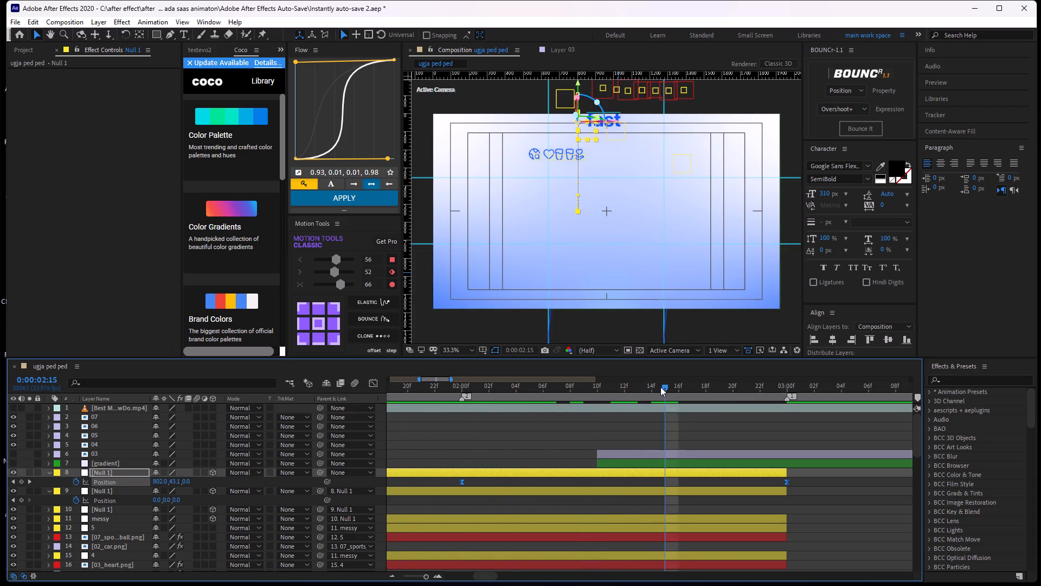
pyautogui.moveTo(662, 387); pyautogui.dragTo(600, 417)
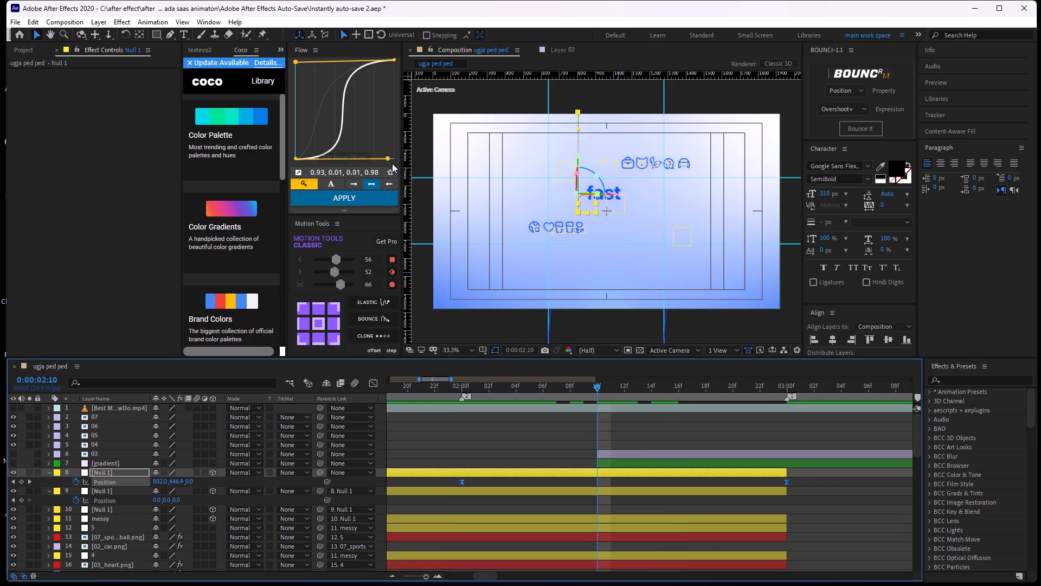
# Apply the softer Flow easing curve 0.80, 0.00, 0.19, 0.98 to the top null's Position keyframes and scrub through the motion.
pyautogui.moveTo(387, 158); pyautogui.dragTo(371, 159)
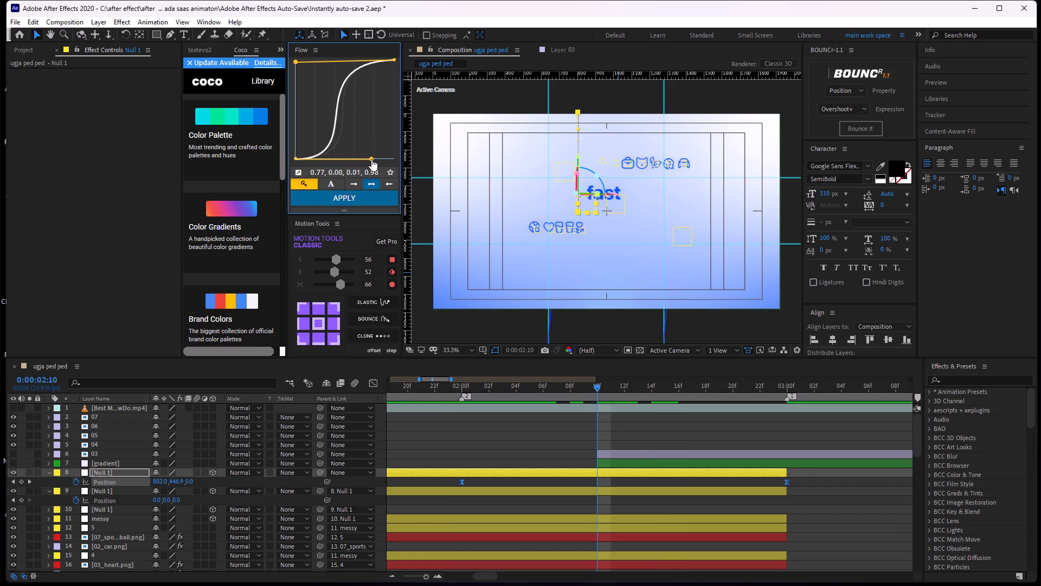
pyautogui.moveTo(371, 159); pyautogui.dragTo(374, 159)
pyautogui.moveTo(295, 61); pyautogui.dragTo(314, 61)
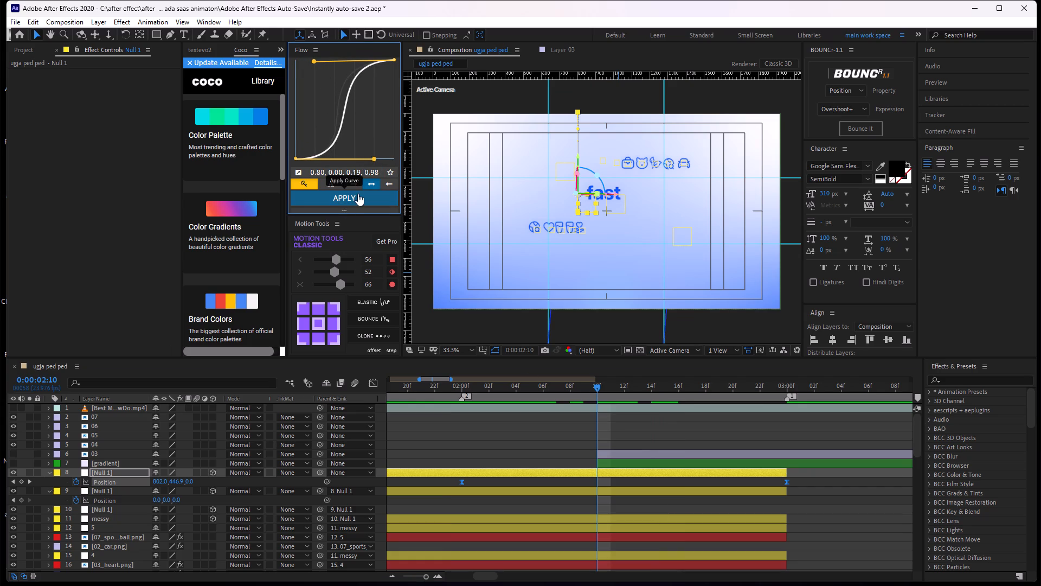
pyautogui.click(358, 193)
pyautogui.moveTo(595, 385); pyautogui.dragTo(552, 410)
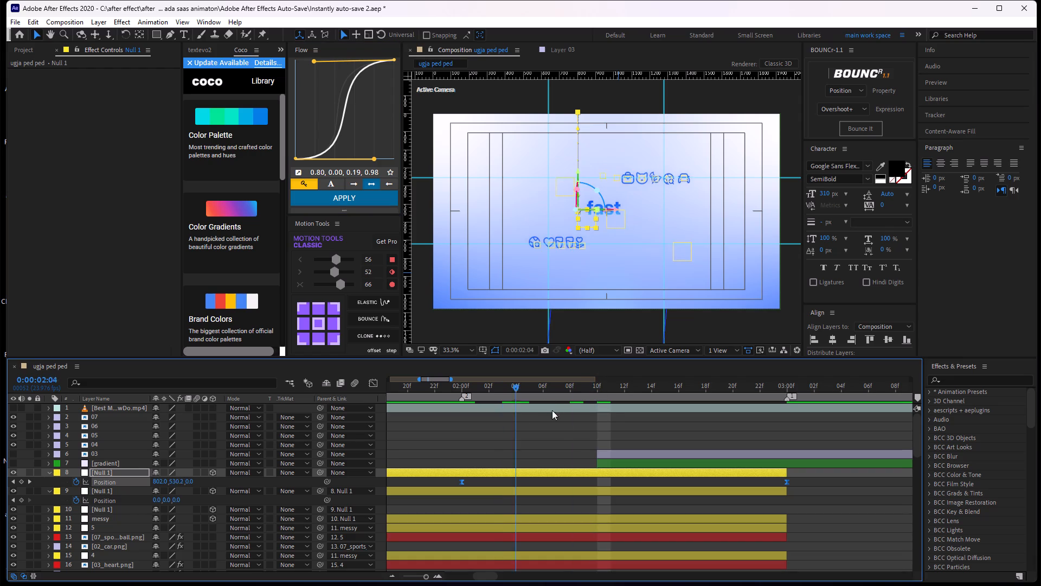
pyautogui.moveTo(552, 410); pyautogui.dragTo(609, 407)
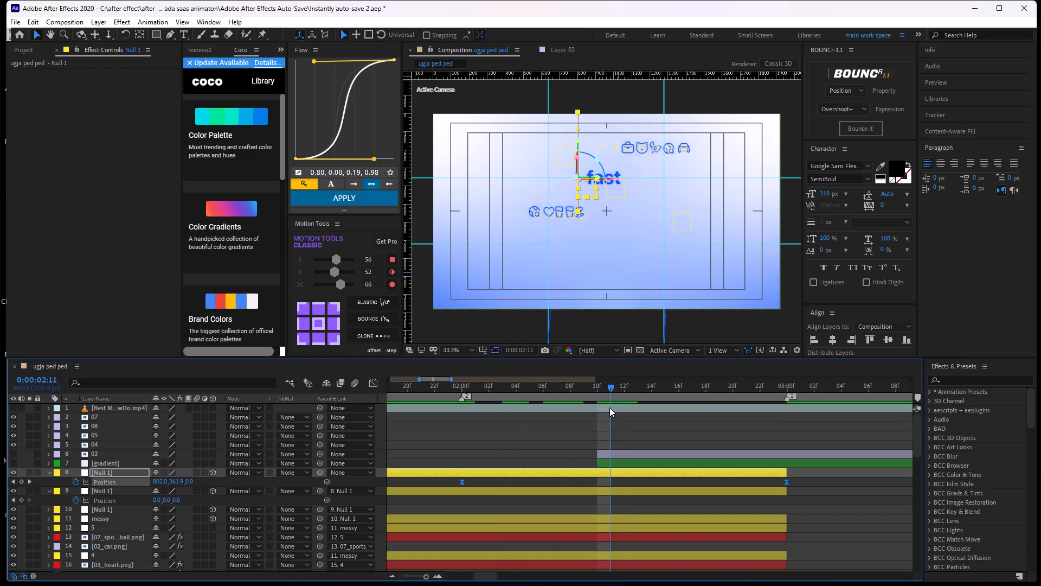
pyautogui.moveTo(609, 407); pyautogui.dragTo(616, 406)
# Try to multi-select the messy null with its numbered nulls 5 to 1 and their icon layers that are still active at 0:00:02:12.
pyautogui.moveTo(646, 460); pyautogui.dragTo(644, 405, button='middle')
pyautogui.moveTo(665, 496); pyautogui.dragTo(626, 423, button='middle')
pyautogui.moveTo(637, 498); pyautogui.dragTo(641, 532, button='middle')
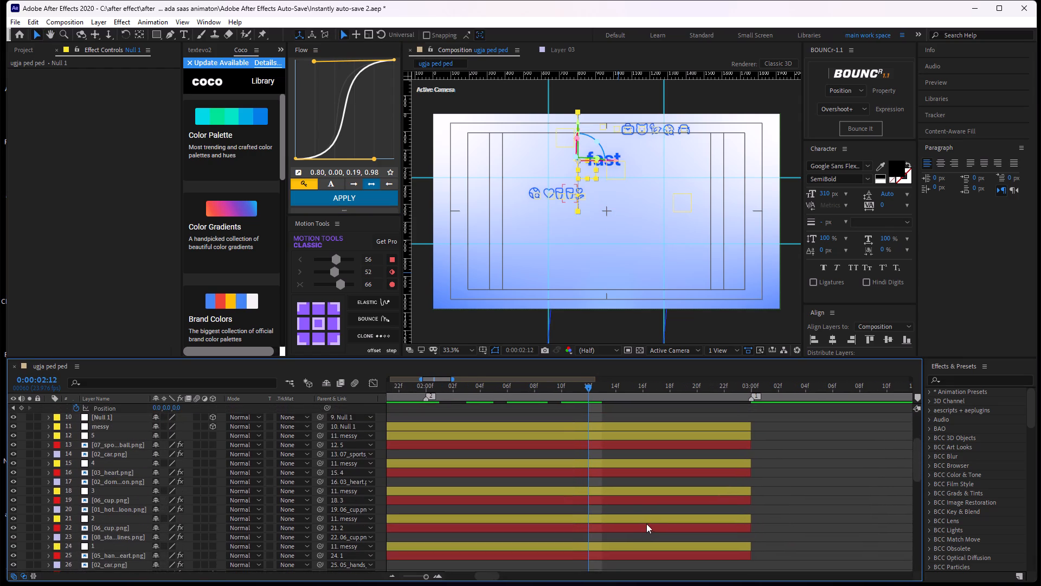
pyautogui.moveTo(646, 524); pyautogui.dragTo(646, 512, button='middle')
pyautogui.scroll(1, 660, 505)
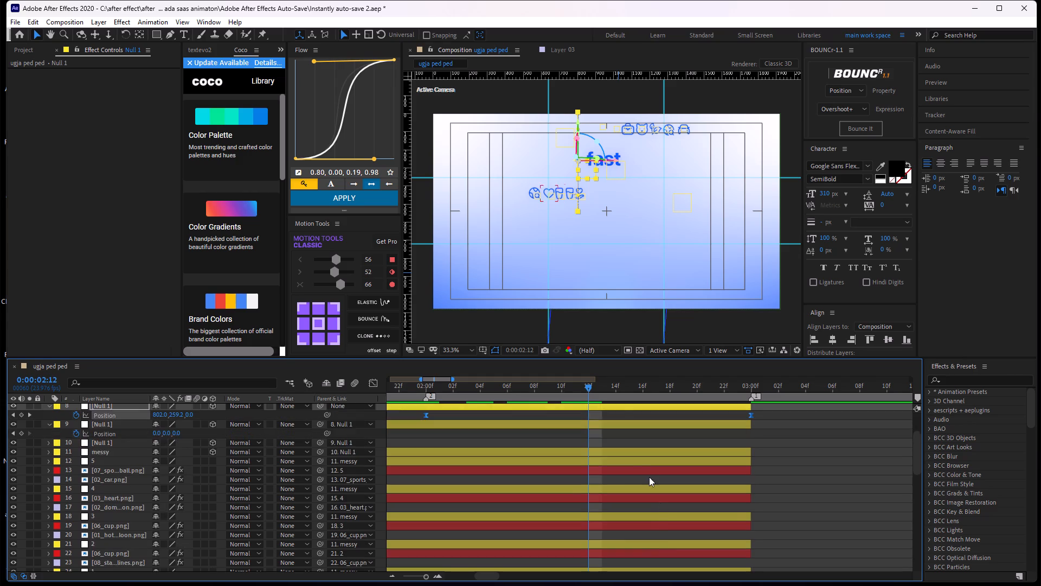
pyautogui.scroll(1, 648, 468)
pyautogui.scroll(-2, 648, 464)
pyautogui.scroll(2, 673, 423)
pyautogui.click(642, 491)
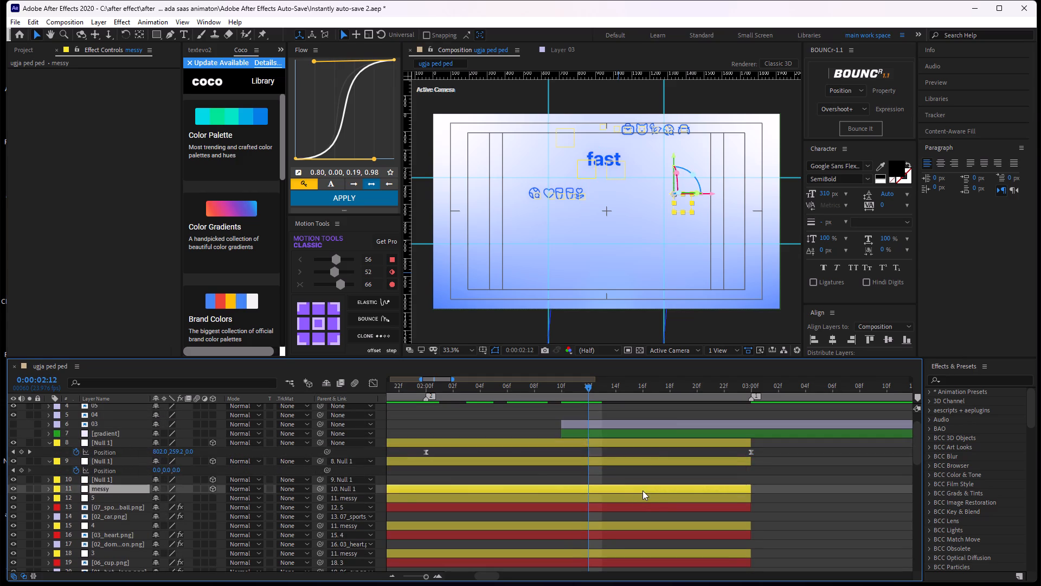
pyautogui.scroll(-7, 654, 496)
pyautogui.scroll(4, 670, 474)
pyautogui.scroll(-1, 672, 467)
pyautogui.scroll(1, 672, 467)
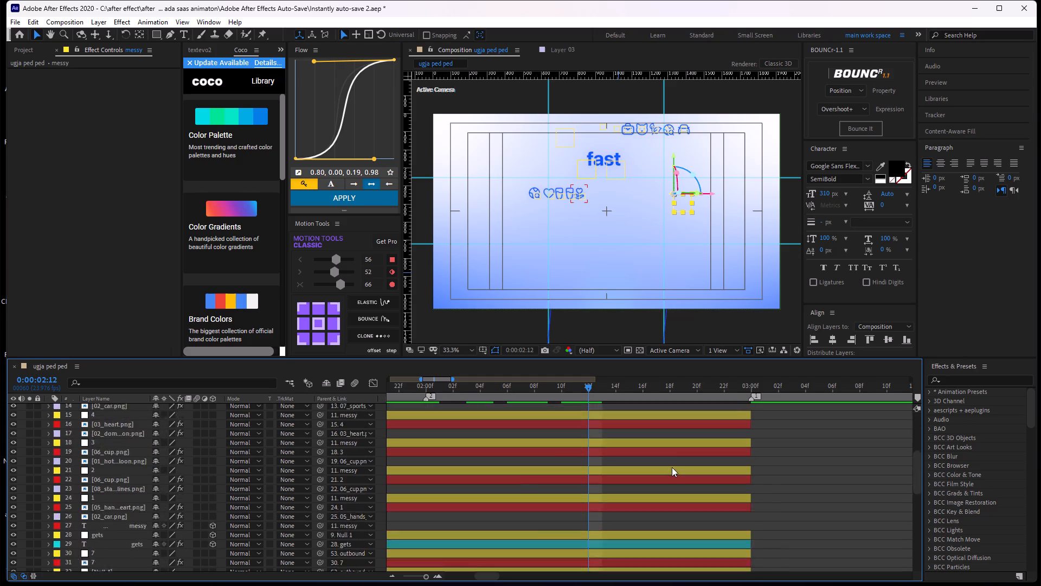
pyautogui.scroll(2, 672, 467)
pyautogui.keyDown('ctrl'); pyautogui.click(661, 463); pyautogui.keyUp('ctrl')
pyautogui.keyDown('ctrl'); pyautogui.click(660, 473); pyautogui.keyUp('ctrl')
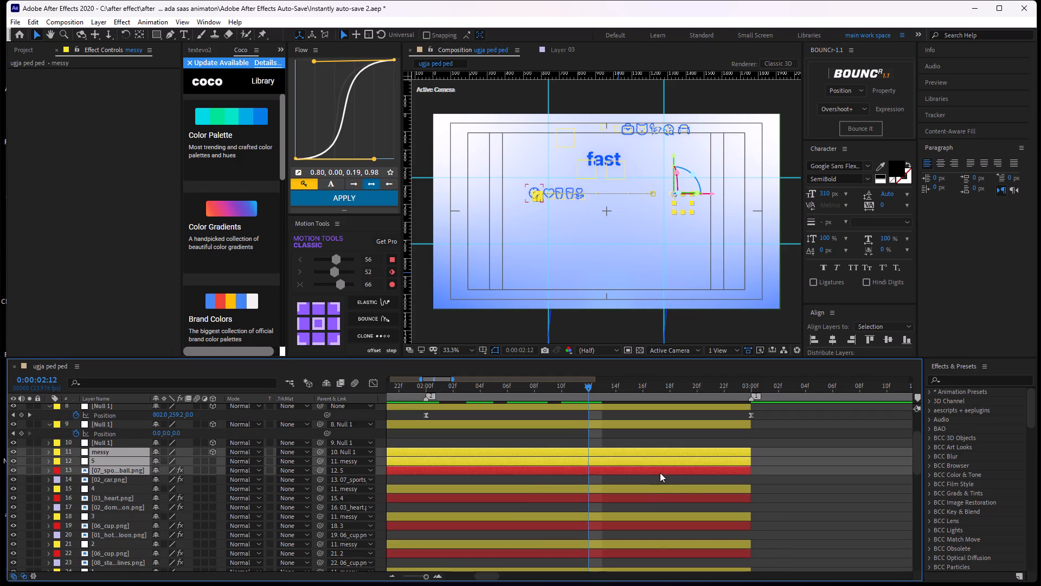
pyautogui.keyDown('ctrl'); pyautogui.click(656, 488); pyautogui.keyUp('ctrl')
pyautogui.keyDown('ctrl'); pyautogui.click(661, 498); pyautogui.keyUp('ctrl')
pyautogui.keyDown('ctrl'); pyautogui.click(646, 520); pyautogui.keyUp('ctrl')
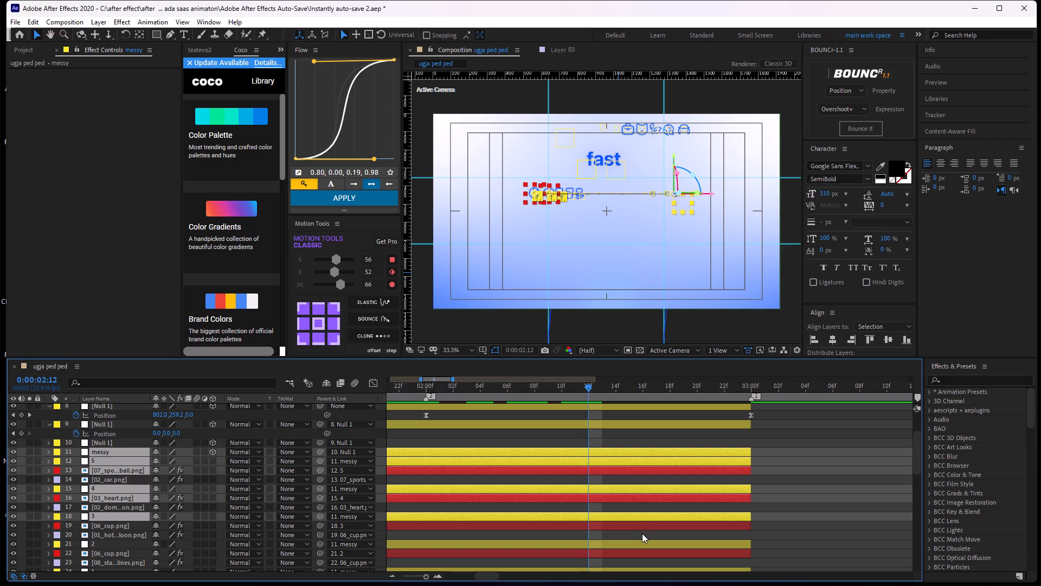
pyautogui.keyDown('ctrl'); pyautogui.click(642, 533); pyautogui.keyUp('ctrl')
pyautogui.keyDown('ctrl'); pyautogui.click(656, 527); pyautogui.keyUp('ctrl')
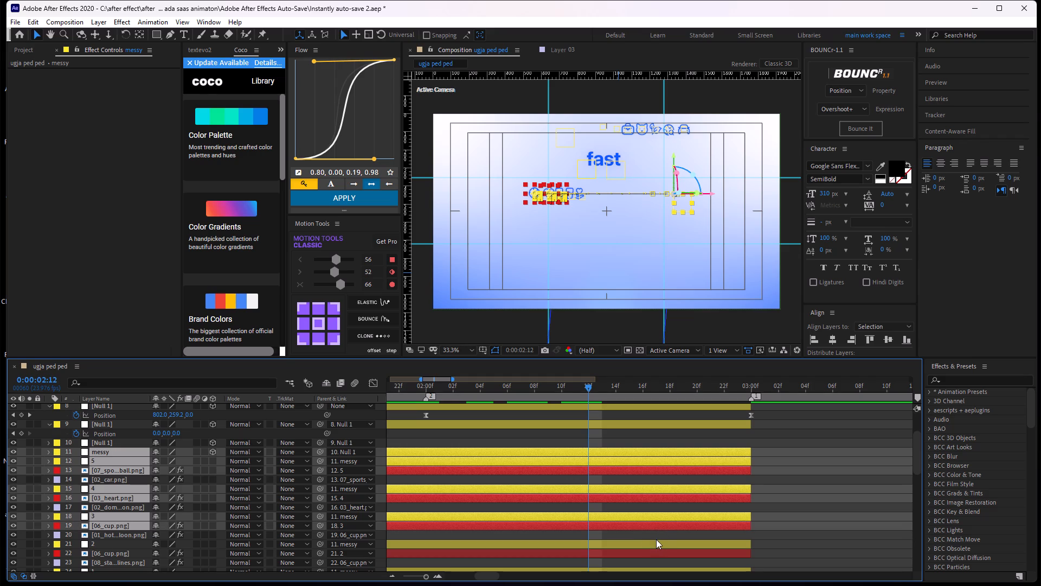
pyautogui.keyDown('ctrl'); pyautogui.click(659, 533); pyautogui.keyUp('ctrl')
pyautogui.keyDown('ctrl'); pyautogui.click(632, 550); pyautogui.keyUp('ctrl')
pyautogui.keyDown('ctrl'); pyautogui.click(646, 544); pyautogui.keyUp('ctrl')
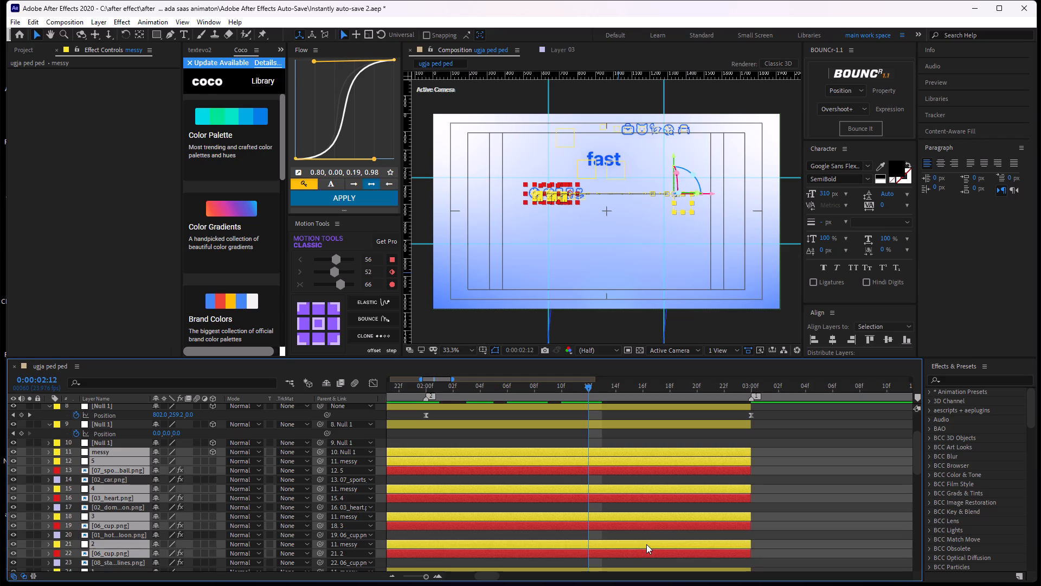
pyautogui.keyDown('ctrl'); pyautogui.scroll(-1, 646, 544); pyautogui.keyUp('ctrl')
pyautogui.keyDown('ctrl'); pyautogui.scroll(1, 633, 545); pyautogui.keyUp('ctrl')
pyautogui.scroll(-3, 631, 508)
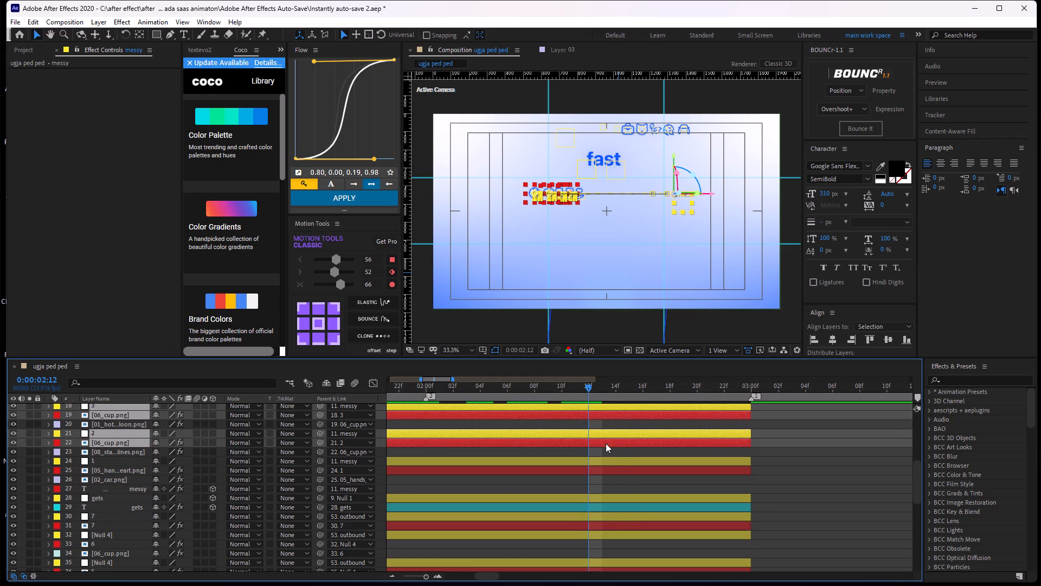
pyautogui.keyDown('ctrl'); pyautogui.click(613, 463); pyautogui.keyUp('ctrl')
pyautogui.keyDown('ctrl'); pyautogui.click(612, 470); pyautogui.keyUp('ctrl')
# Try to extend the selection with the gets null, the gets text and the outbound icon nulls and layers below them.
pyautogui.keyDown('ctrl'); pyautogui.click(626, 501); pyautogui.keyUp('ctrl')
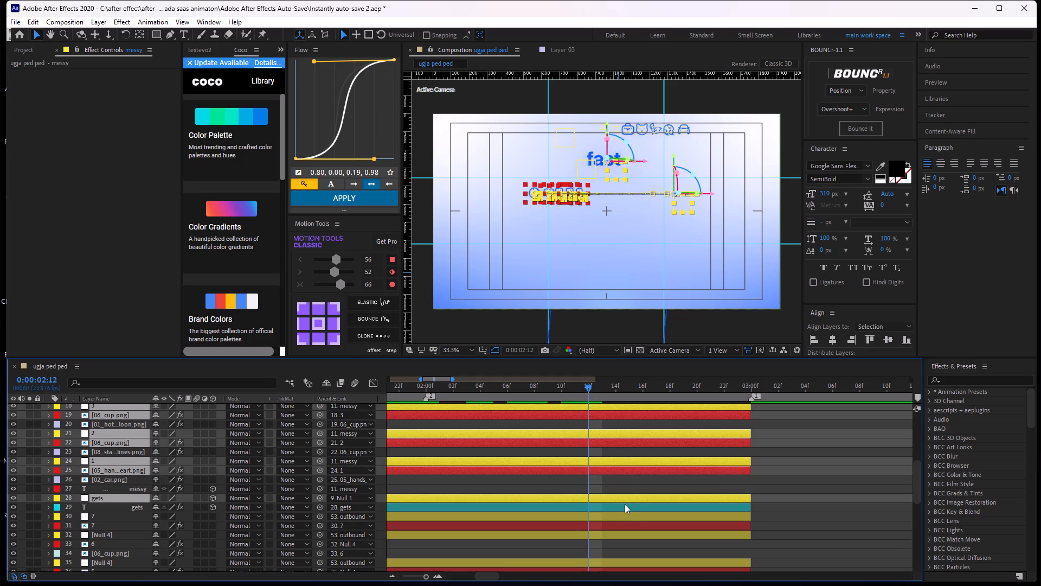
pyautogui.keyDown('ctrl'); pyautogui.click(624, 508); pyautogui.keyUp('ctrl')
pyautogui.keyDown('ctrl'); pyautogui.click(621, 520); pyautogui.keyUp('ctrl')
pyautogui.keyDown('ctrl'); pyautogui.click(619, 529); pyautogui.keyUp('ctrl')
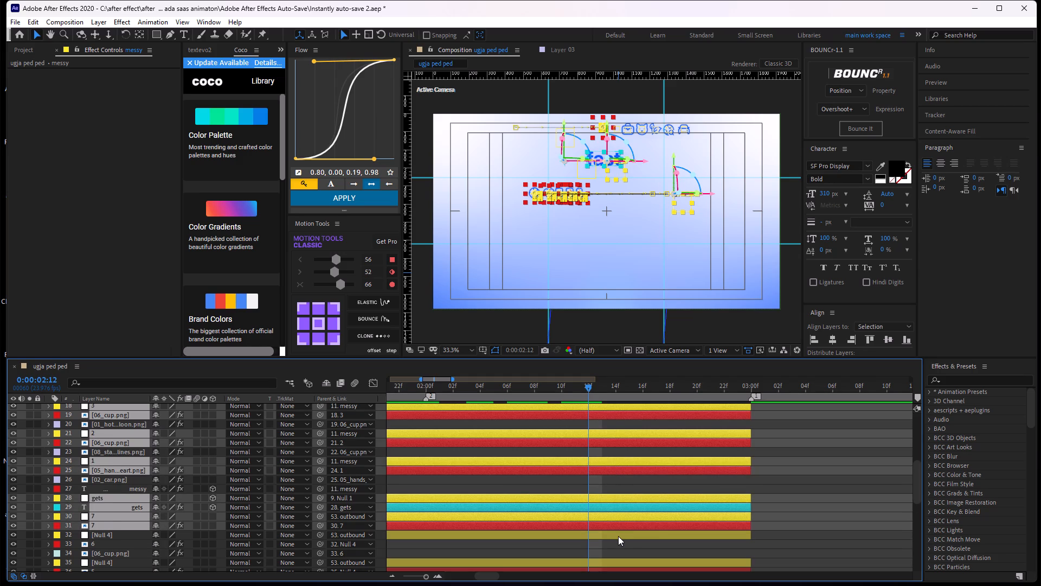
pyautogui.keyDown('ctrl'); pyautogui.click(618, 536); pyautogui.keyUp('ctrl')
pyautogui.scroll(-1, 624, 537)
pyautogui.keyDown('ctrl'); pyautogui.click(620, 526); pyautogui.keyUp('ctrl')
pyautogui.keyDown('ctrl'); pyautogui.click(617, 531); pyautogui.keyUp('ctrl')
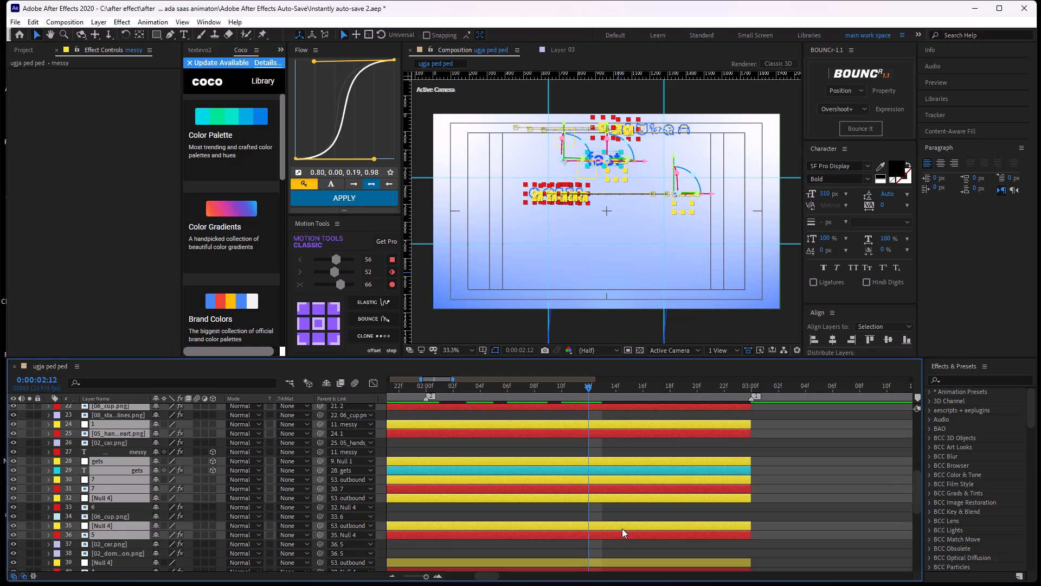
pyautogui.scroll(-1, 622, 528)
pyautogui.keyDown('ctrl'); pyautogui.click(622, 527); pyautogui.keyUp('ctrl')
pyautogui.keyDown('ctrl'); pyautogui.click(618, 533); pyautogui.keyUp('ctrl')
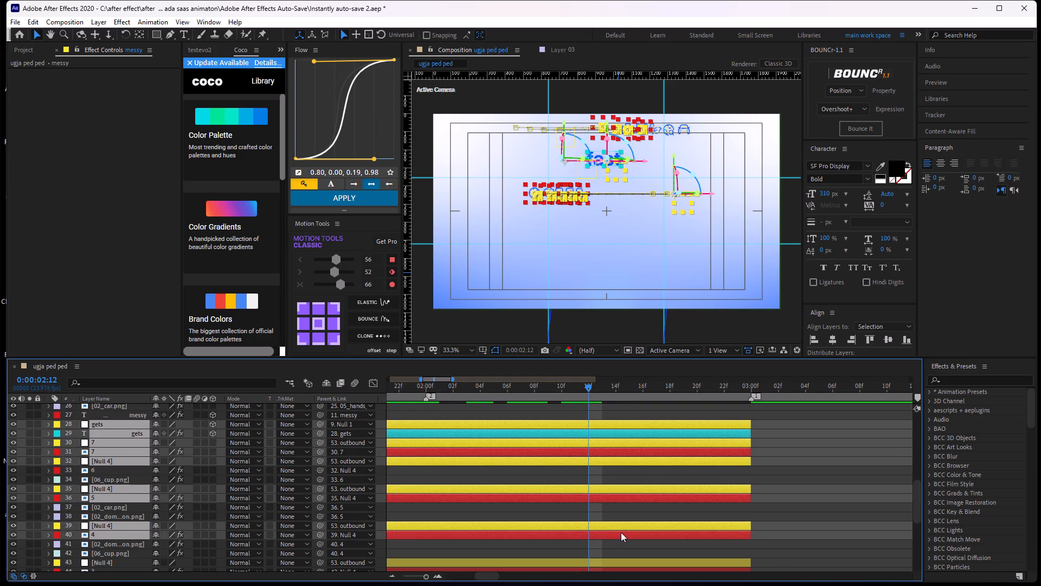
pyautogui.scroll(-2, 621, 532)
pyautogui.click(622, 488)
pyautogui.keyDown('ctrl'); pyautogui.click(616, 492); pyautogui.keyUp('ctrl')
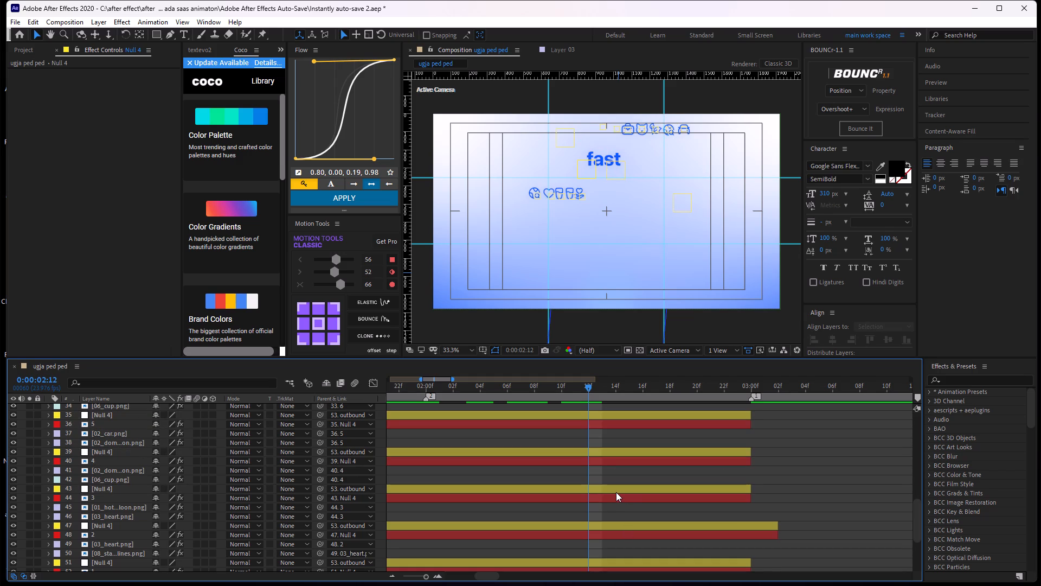
# Select the outbound null and, working upward, its active icon nulls and icon layers 1, 2, 3, 4, 5 and 7.
pyautogui.scroll(-4, 613, 535)
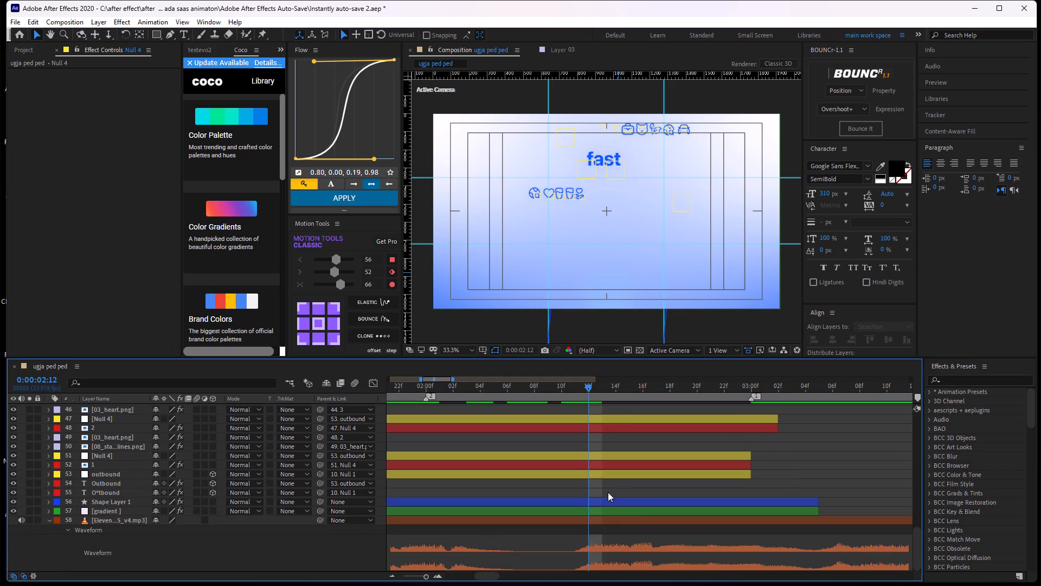
pyautogui.click(621, 475)
pyautogui.keyDown('ctrl'); pyautogui.click(625, 456); pyautogui.keyUp('ctrl')
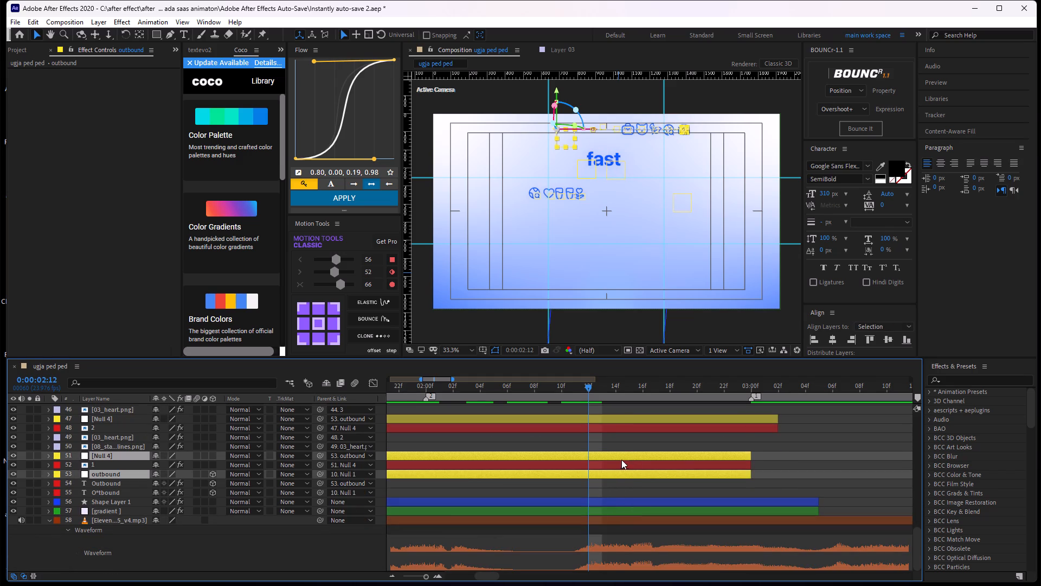
pyautogui.keyDown('ctrl'); pyautogui.click(619, 461); pyautogui.keyUp('ctrl')
pyautogui.keyDown('ctrl'); pyautogui.click(620, 427); pyautogui.keyUp('ctrl')
pyautogui.keyDown('ctrl'); pyautogui.click(622, 420); pyautogui.keyUp('ctrl')
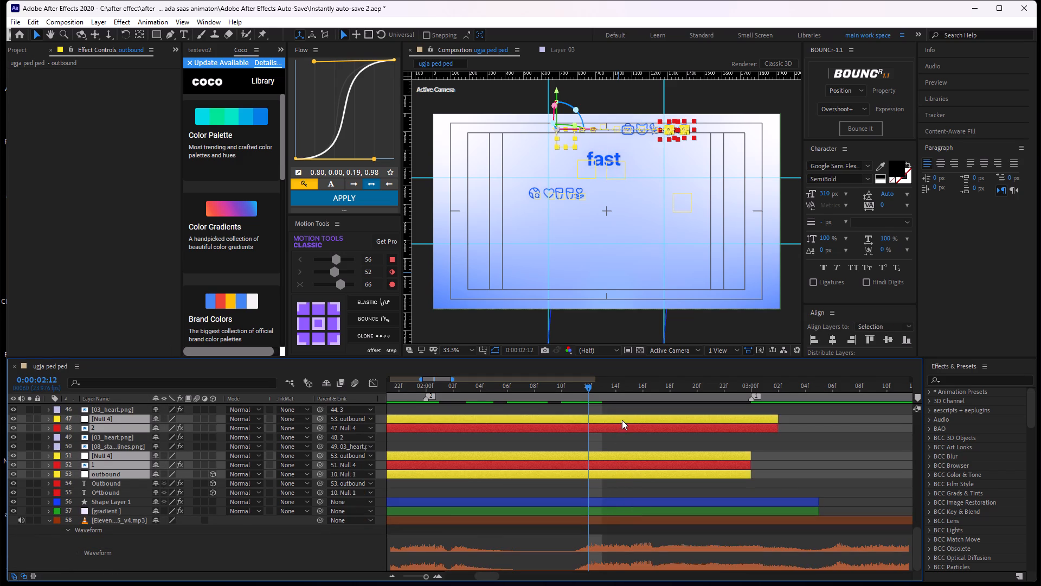
pyautogui.scroll(2, 622, 423)
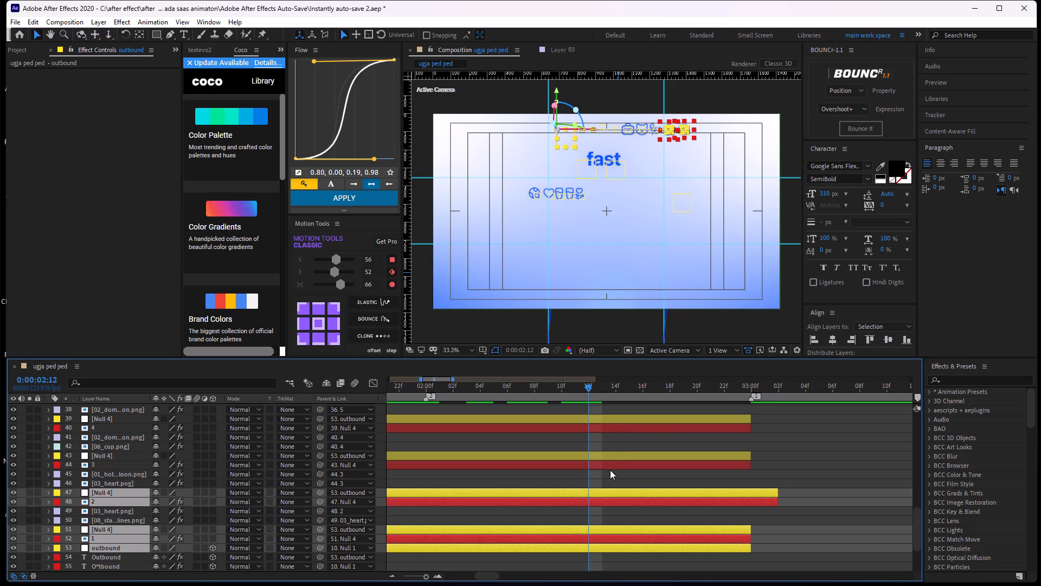
pyautogui.keyDown('ctrl'); pyautogui.click(615, 463); pyautogui.keyUp('ctrl')
pyautogui.keyDown('ctrl'); pyautogui.click(619, 453); pyautogui.keyUp('ctrl')
pyautogui.scroll(1, 625, 425)
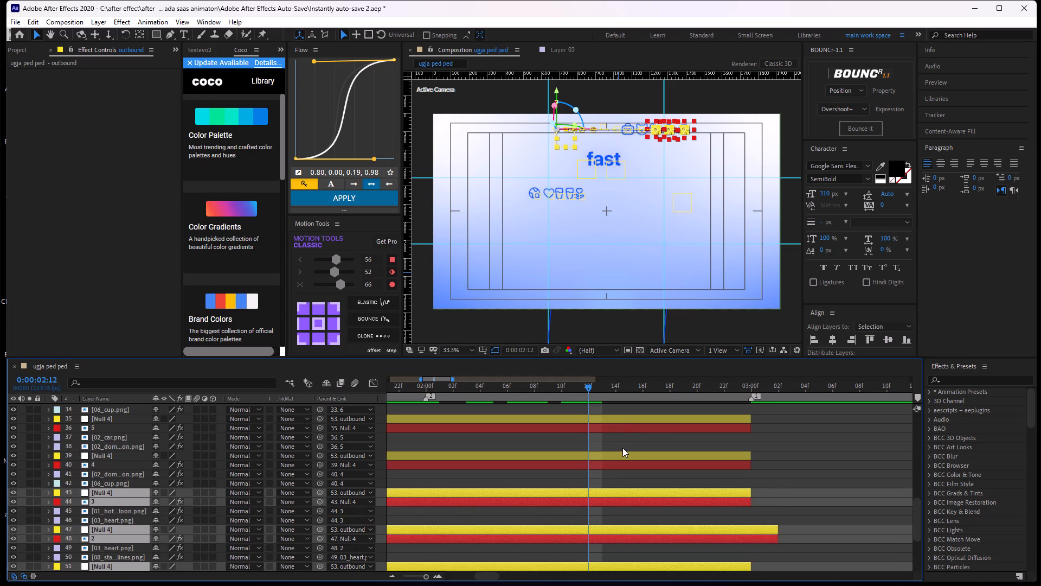
pyautogui.keyDown('ctrl'); pyautogui.click(616, 464); pyautogui.keyUp('ctrl')
pyautogui.keyDown('ctrl'); pyautogui.click(621, 458); pyautogui.keyUp('ctrl')
pyautogui.keyDown('ctrl'); pyautogui.click(633, 424); pyautogui.keyUp('ctrl')
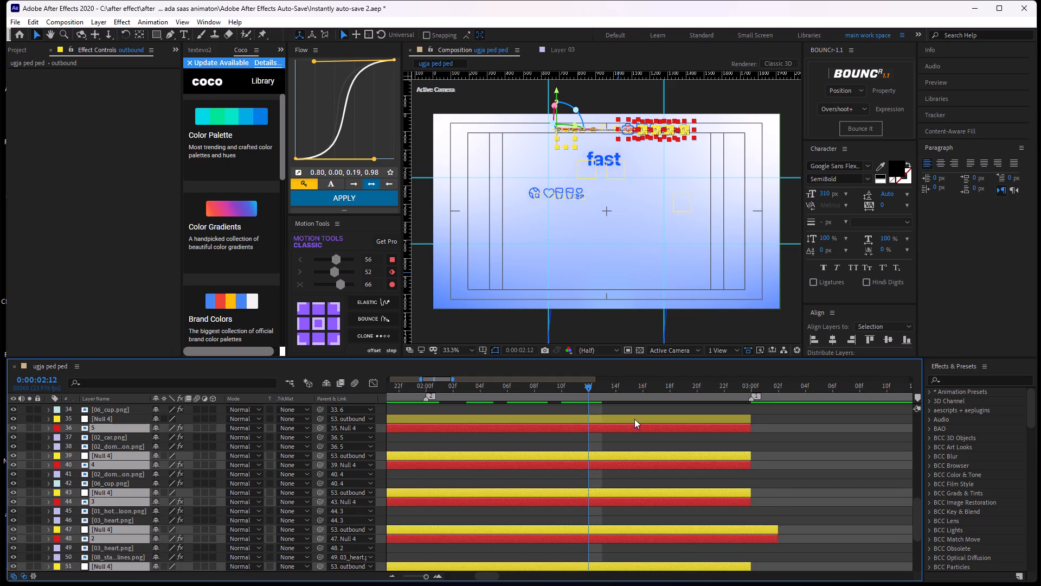
pyautogui.keyDown('ctrl'); pyautogui.click(634, 417); pyautogui.keyUp('ctrl')
pyautogui.scroll(2, 625, 437)
pyautogui.keyDown('ctrl'); pyautogui.click(605, 467); pyautogui.keyUp('ctrl')
pyautogui.keyDown('ctrl'); pyautogui.click(614, 458); pyautogui.keyUp('ctrl')
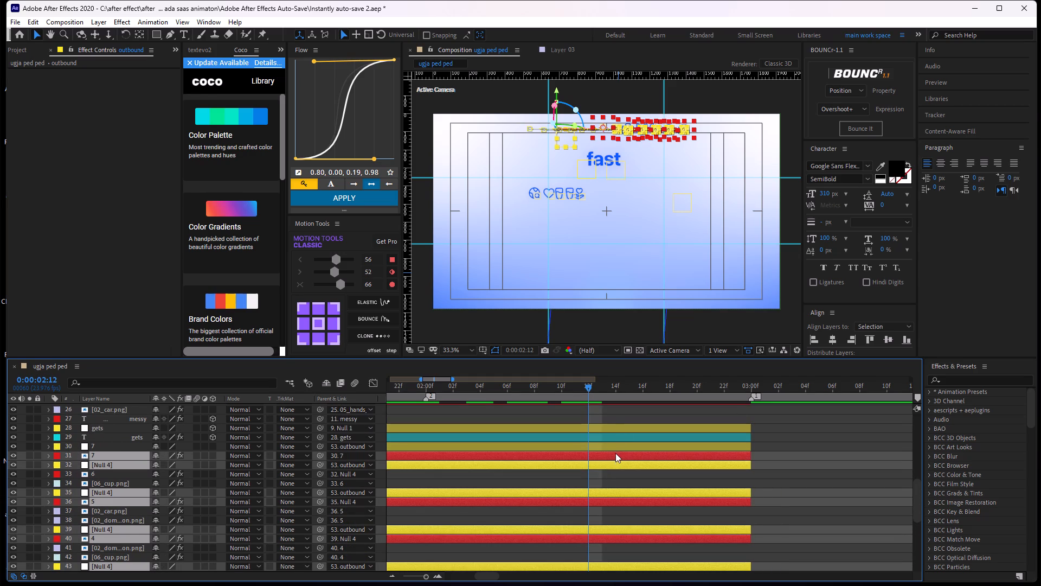
pyautogui.keyDown('ctrl'); pyautogui.click(616, 447); pyautogui.keyUp('ctrl')
# Add the gets text, the gets null and messy's nulls 1 to 4 with their main icon layers to the selection.
pyautogui.keyDown('ctrl'); pyautogui.click(612, 436); pyautogui.keyUp('ctrl')
pyautogui.keyDown('ctrl'); pyautogui.click(614, 429); pyautogui.keyUp('ctrl')
pyautogui.scroll(1, 614, 429)
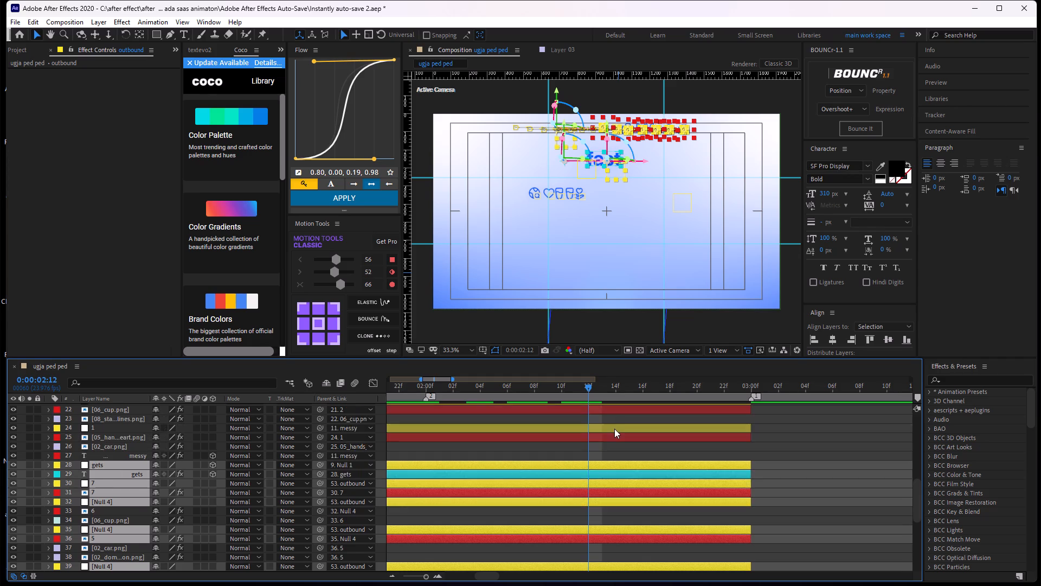
pyautogui.scroll(1, 614, 429)
pyautogui.keyDown('ctrl'); pyautogui.click(594, 475); pyautogui.keyUp('ctrl')
pyautogui.keyDown('ctrl'); pyautogui.click(606, 466); pyautogui.keyUp('ctrl')
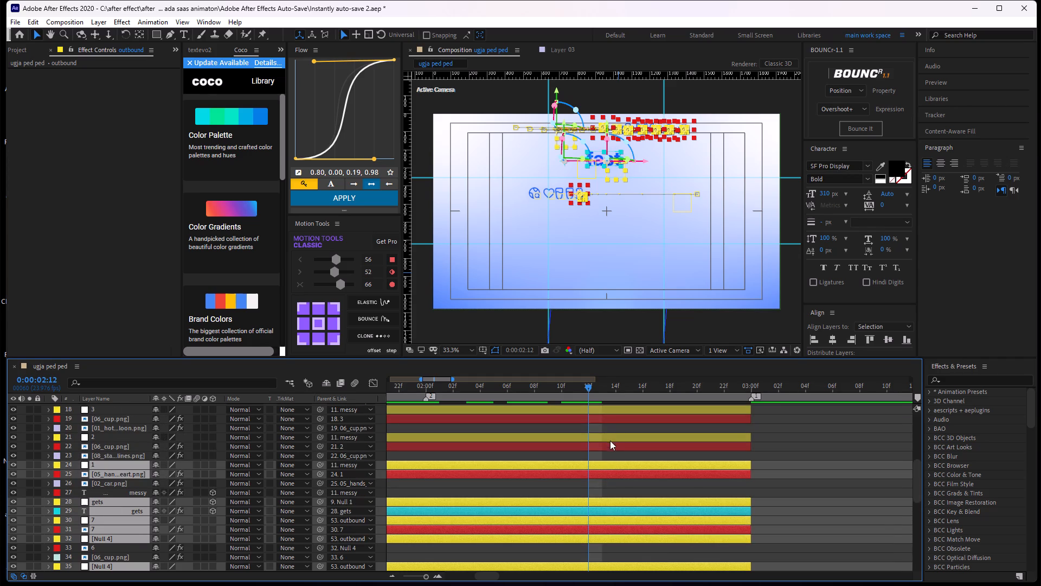
pyautogui.keyDown('ctrl'); pyautogui.click(603, 449); pyautogui.keyUp('ctrl')
pyautogui.keyDown('ctrl'); pyautogui.click(612, 437); pyautogui.keyUp('ctrl')
pyautogui.scroll(1, 619, 424)
pyautogui.keyDown('ctrl'); pyautogui.click(613, 457); pyautogui.keyUp('ctrl')
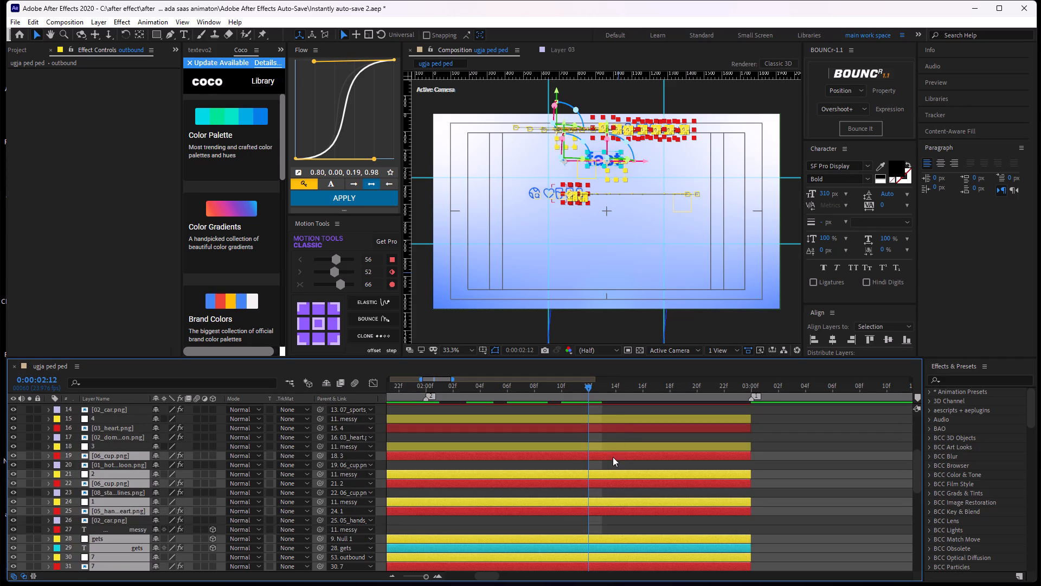
pyautogui.keyDown('ctrl'); pyautogui.click(625, 441); pyautogui.keyUp('ctrl')
pyautogui.keyDown('ctrl'); pyautogui.click(622, 443); pyautogui.keyUp('ctrl')
pyautogui.keyDown('ctrl'); pyautogui.click(629, 422); pyautogui.keyUp('ctrl')
pyautogui.keyDown('ctrl'); pyautogui.click(625, 425); pyautogui.keyUp('ctrl')
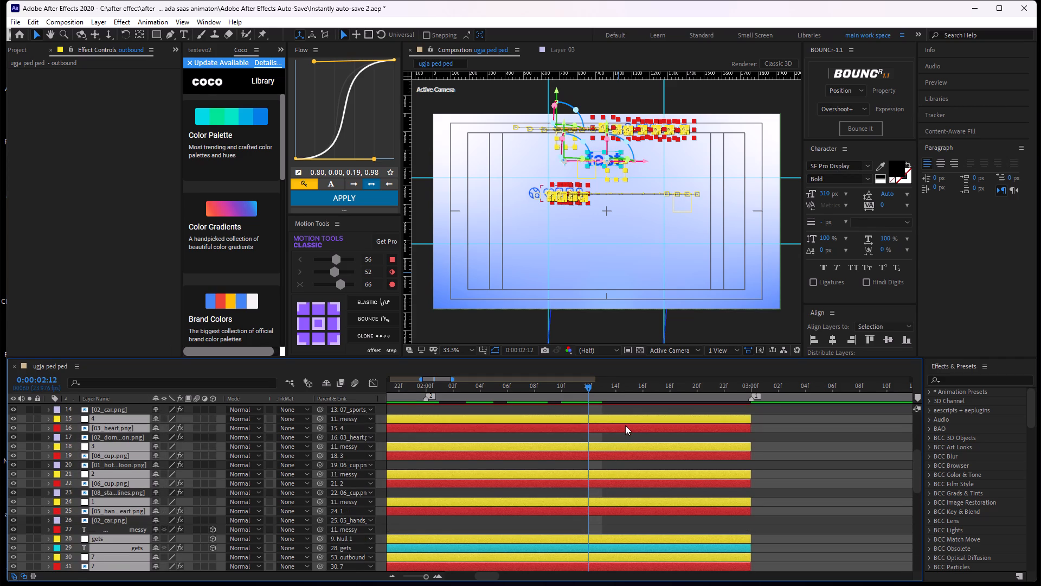
# Add messy's null 5, its sports ball icon and the messy null, and trim all selected layers to end right after 0:00:02:12.
pyautogui.scroll(1, 625, 425)
pyautogui.keyDown('ctrl'); pyautogui.click(608, 441); pyautogui.keyUp('ctrl')
pyautogui.keyDown('ctrl'); pyautogui.click(619, 428); pyautogui.keyUp('ctrl')
pyautogui.keyDown('ctrl'); pyautogui.click(623, 416); pyautogui.keyUp('ctrl')
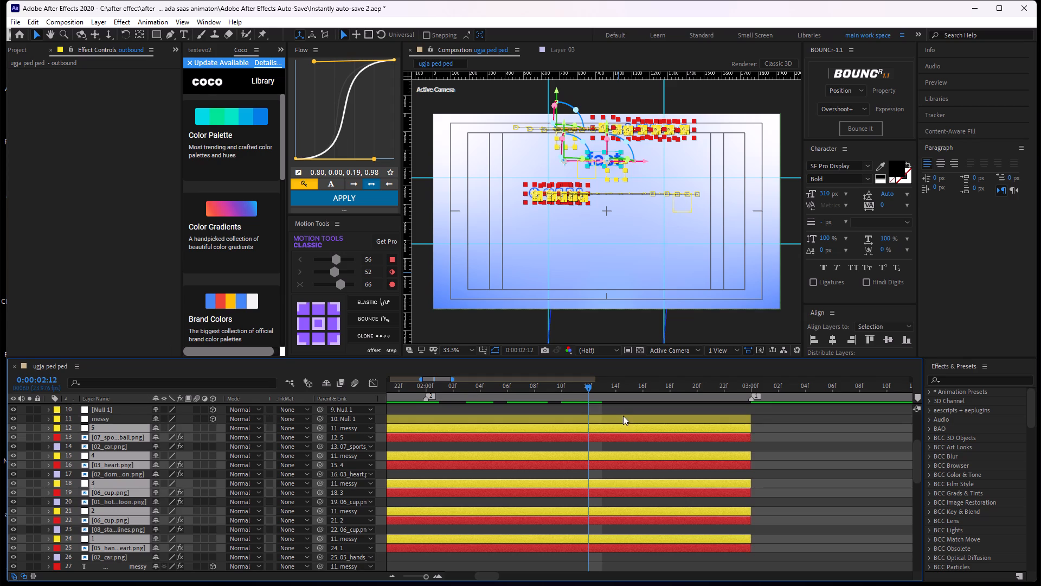
pyautogui.scroll(1, 624, 430)
pyautogui.keyDown('ctrl'); pyautogui.click(624, 427); pyautogui.keyUp('ctrl')
pyautogui.scroll(1, 624, 427)
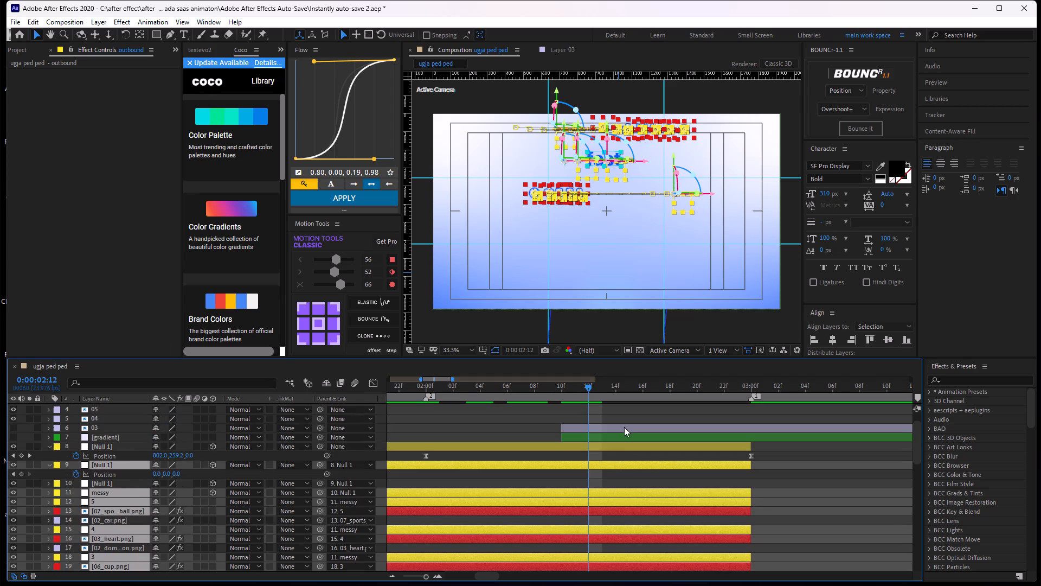
pyautogui.keyDown('ctrl'); pyautogui.click(622, 464); pyautogui.keyUp('ctrl')
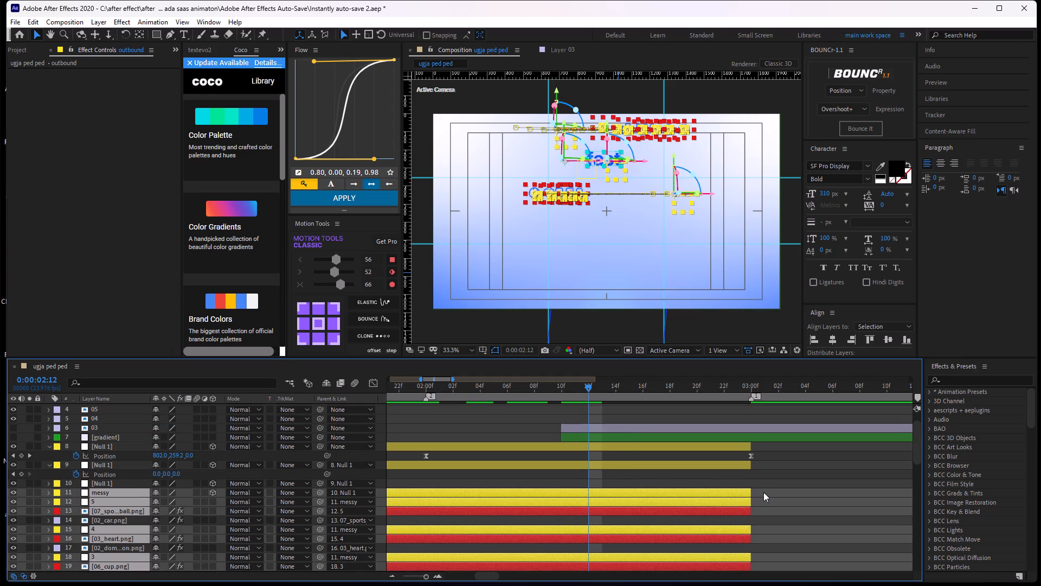
pyautogui.moveTo(751, 491); pyautogui.dragTo(587, 524)
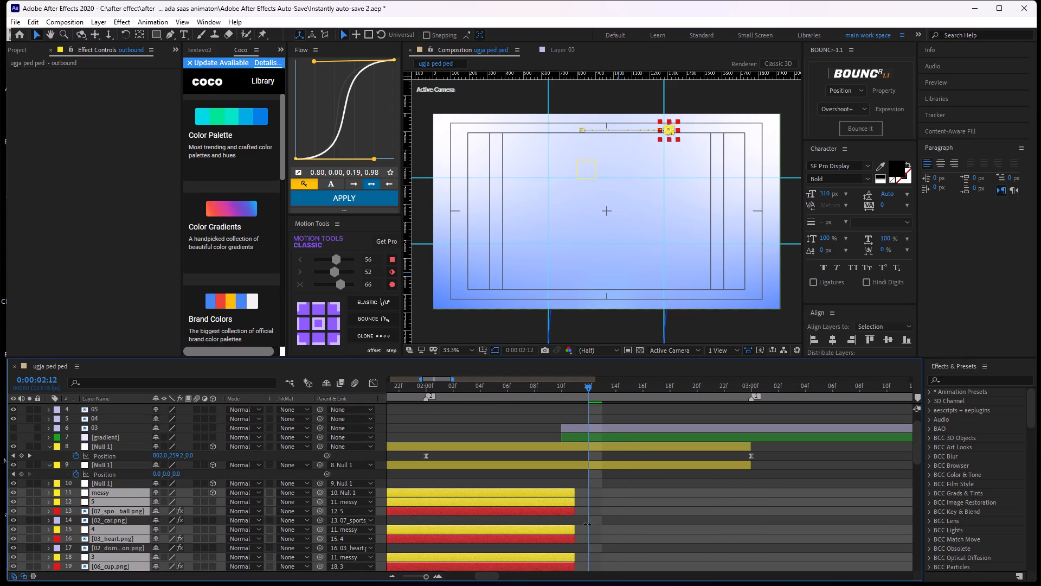
pyautogui.moveTo(587, 524); pyautogui.dragTo(598, 520)
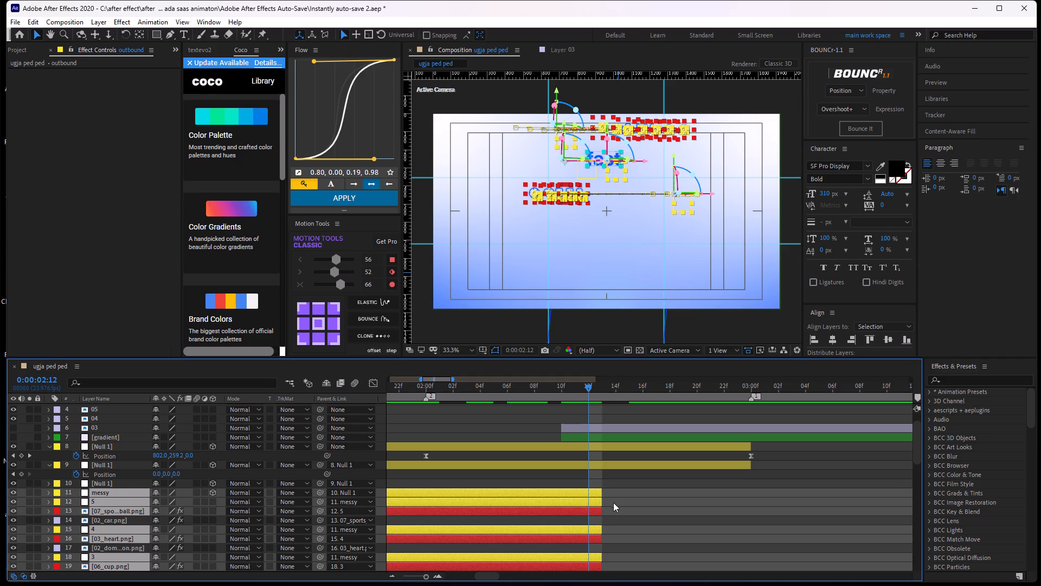
pyautogui.moveTo(587, 388); pyautogui.dragTo(581, 399)
# Trim Shape Layer 1 and the gradient layer below it to end right after 0:00:02:12.
pyautogui.scroll(-11, 627, 503)
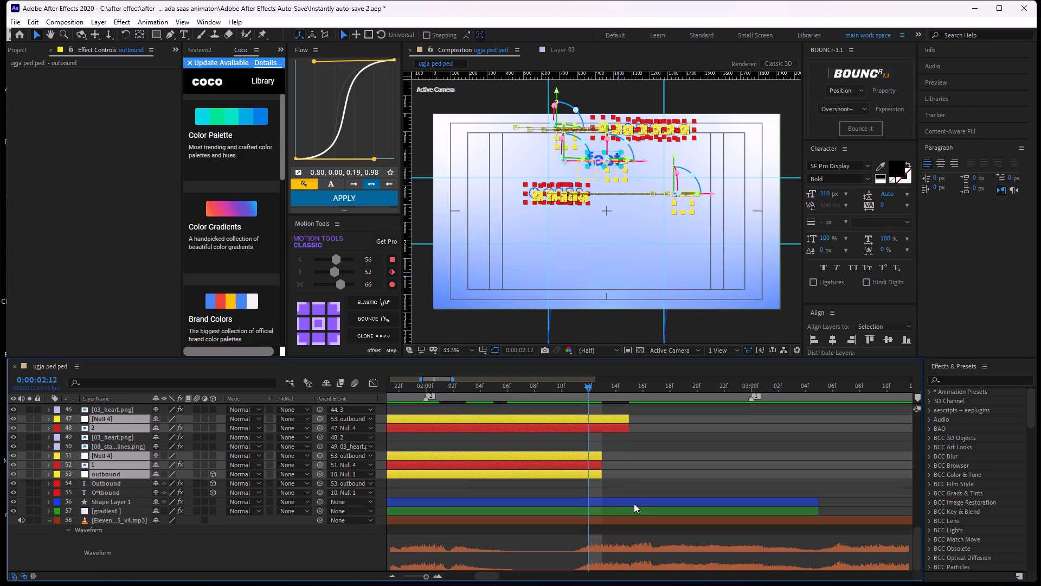
pyautogui.scroll(-1, 634, 504)
pyautogui.click(614, 508)
pyautogui.keyDown('shift'); pyautogui.click(627, 505); pyautogui.keyUp('shift')
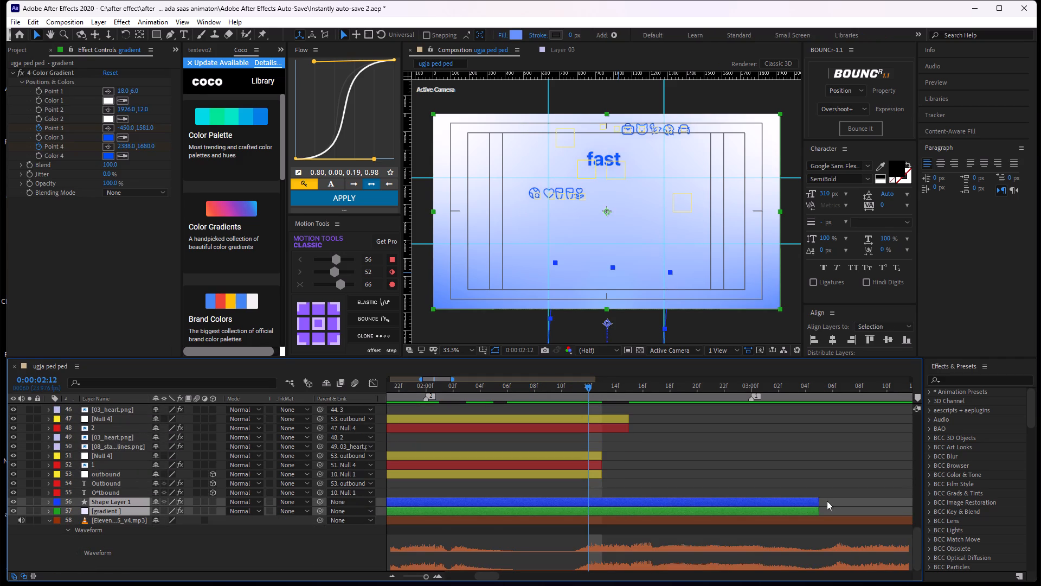
pyautogui.moveTo(819, 502); pyautogui.dragTo(599, 528)
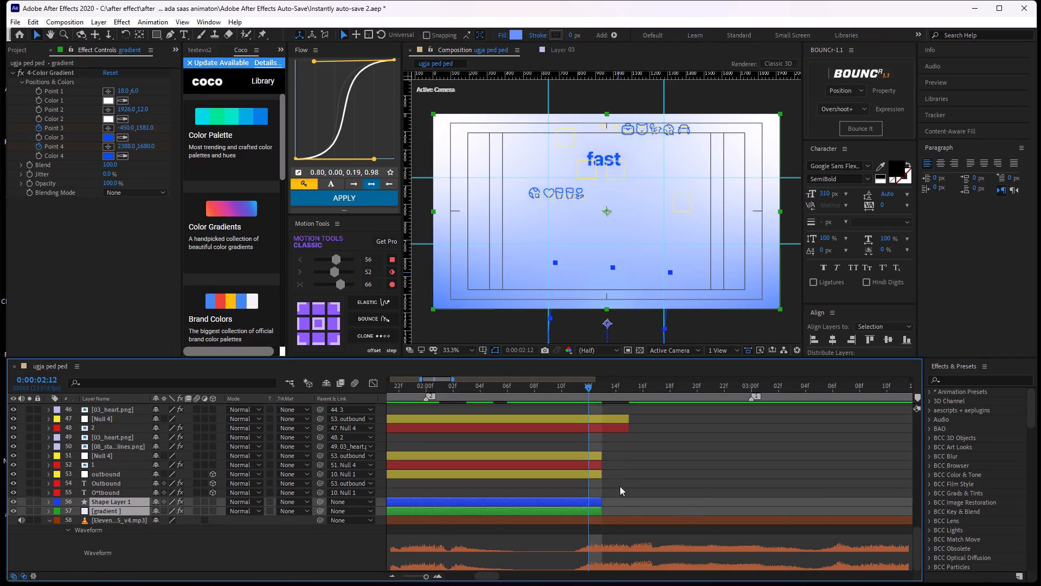
# Trim outbound's icon layer 2 and its Null 4 parent to end right after 0:00:02:12.
pyautogui.click(616, 426)
pyautogui.keyDown('shift'); pyautogui.click(622, 416); pyautogui.keyUp('shift')
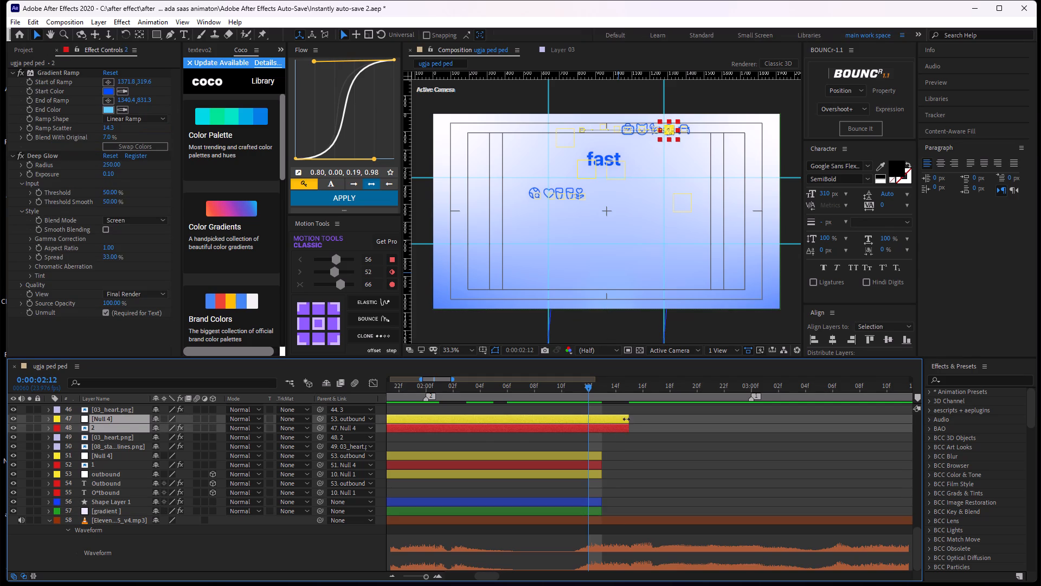
pyautogui.moveTo(626, 419); pyautogui.dragTo(600, 435)
# Check the trimmed layer ends and preview the scene from 0:00:01:11 through the upward exit.
pyautogui.scroll(5, 608, 421)
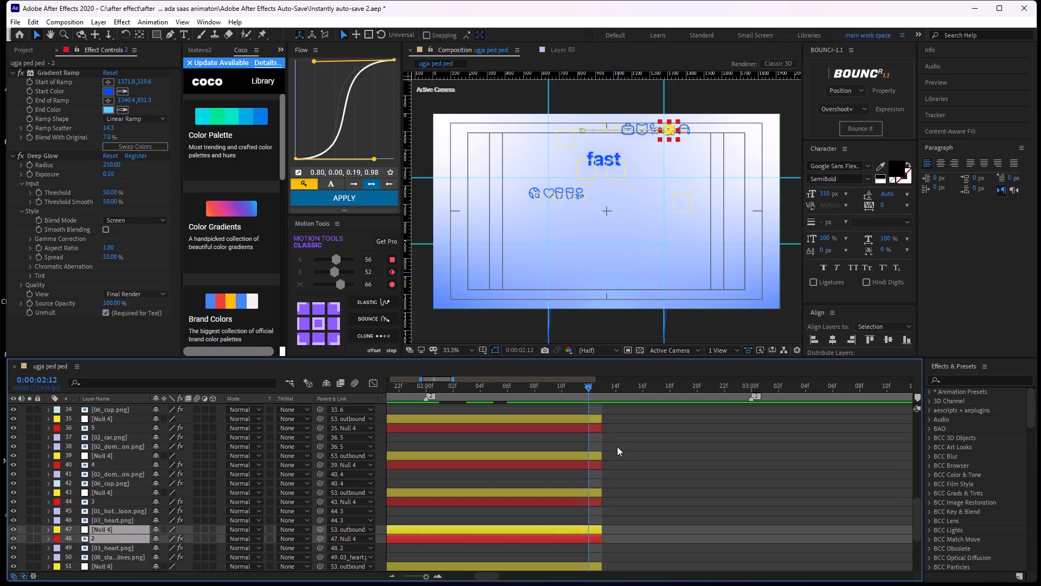
pyautogui.scroll(4, 617, 447)
pyautogui.scroll(-1, 623, 452)
pyautogui.scroll(6, 623, 452)
pyautogui.moveTo(587, 383); pyautogui.dragTo(605, 437)
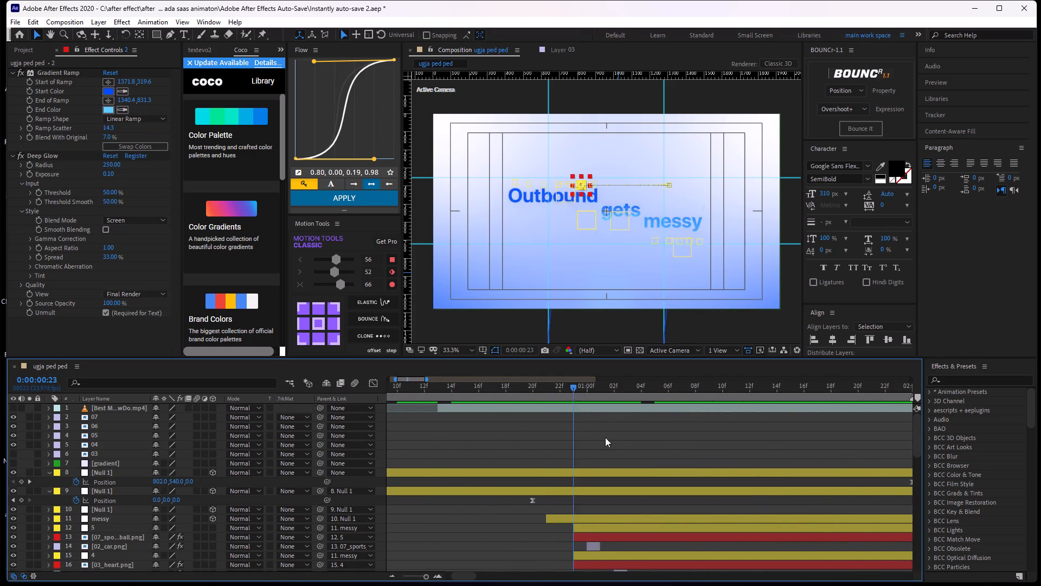
pyautogui.moveTo(605, 437); pyautogui.dragTo(799, 502)
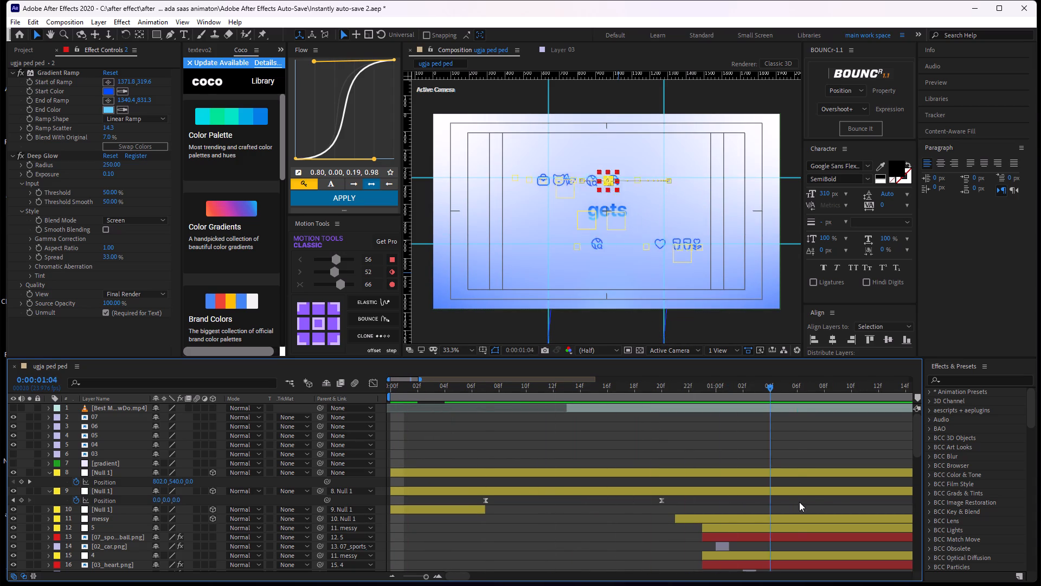
pyautogui.moveTo(799, 502); pyautogui.dragTo(868, 481)
pyautogui.click(804, 475)
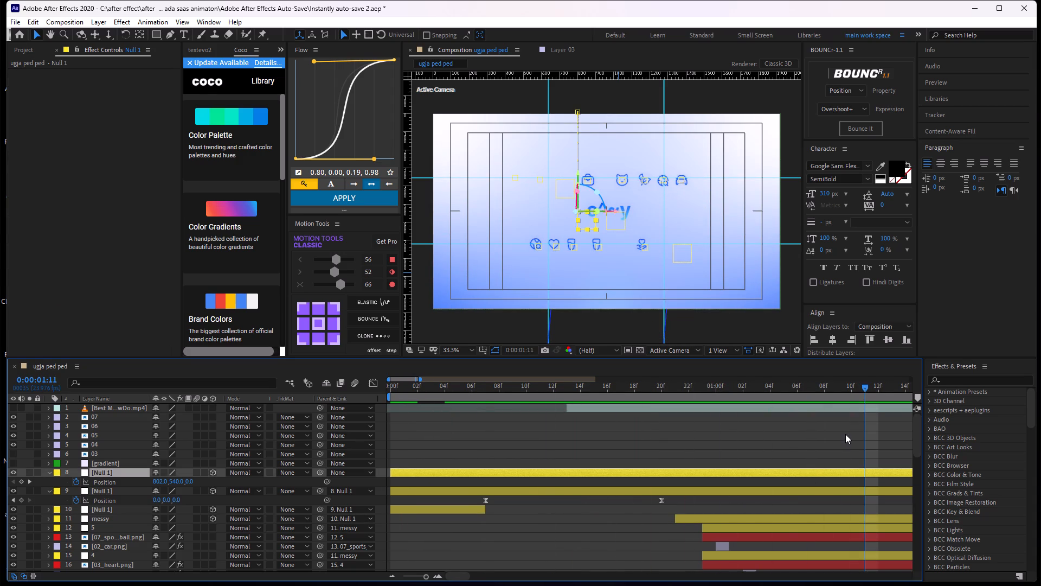
pyautogui.moveTo(845, 434); pyautogui.dragTo(660, 413, button='middle')
pyautogui.press('space')
pyautogui.press('space')
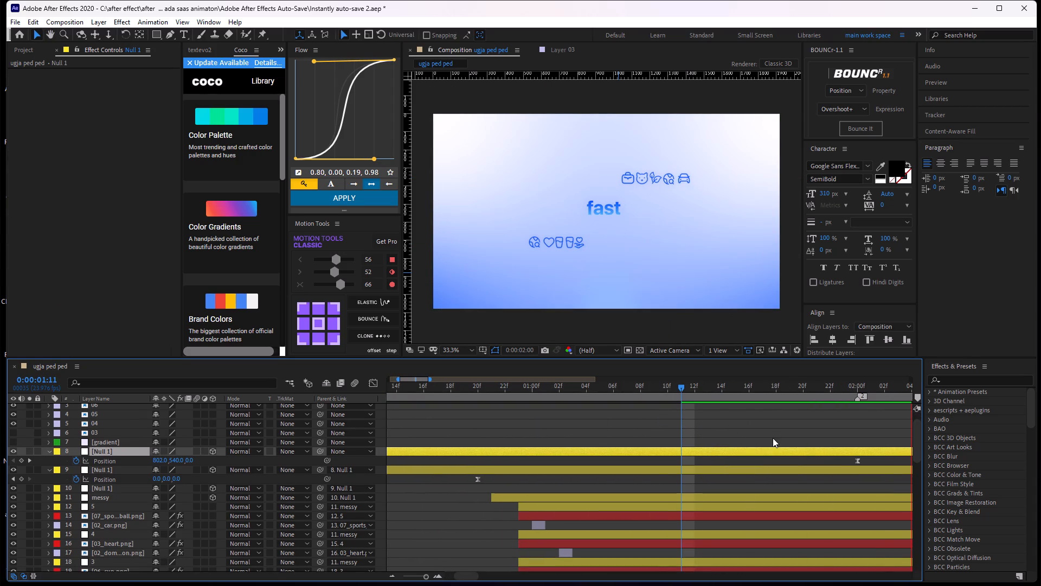
pyautogui.press('space')
pyautogui.press('space')
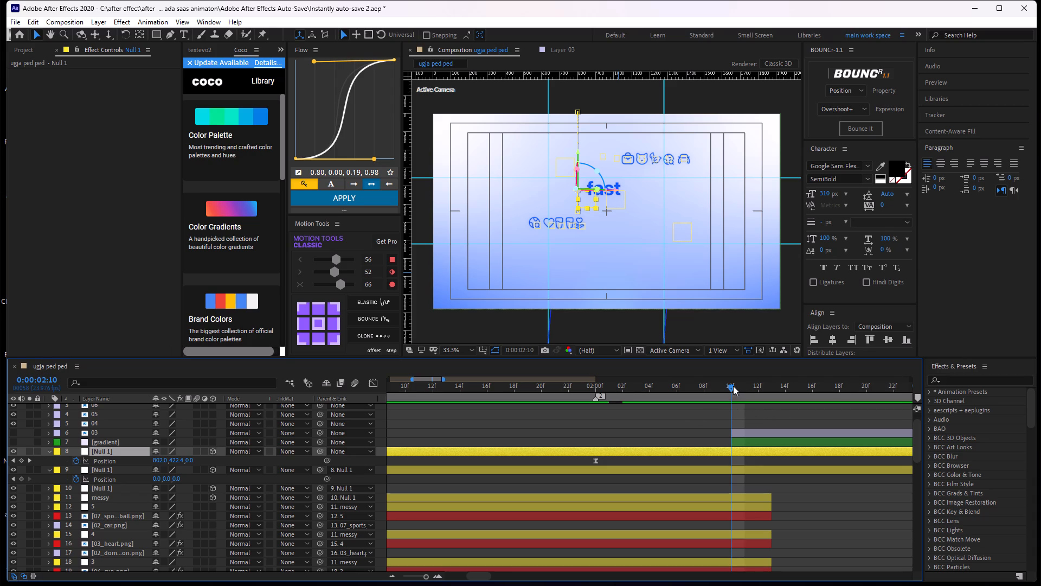
# Duplicate messy's one-frame icon layers 02_car, 02_dom...on, 01_hot...loon and 08_sta...lines.
pyautogui.moveTo(733, 386); pyautogui.dragTo(597, 448)
pyautogui.scroll(-1, 613, 476)
pyautogui.scroll(1, 613, 476)
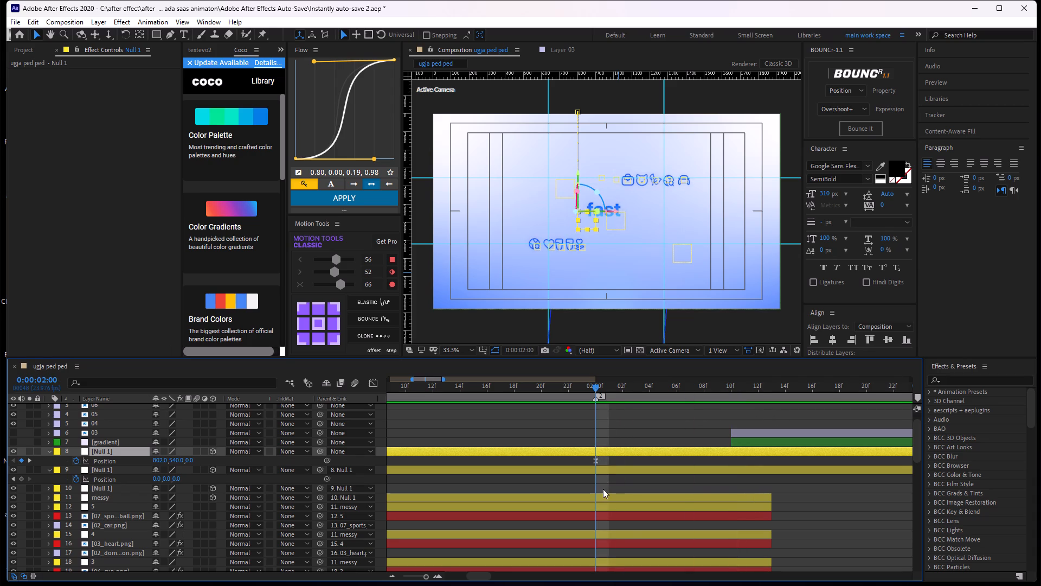
pyautogui.moveTo(631, 489); pyautogui.dragTo(716, 359, button='middle')
pyautogui.moveTo(669, 444); pyautogui.dragTo(682, 499, button='middle')
pyautogui.moveTo(592, 477); pyautogui.dragTo(592, 483, button='middle')
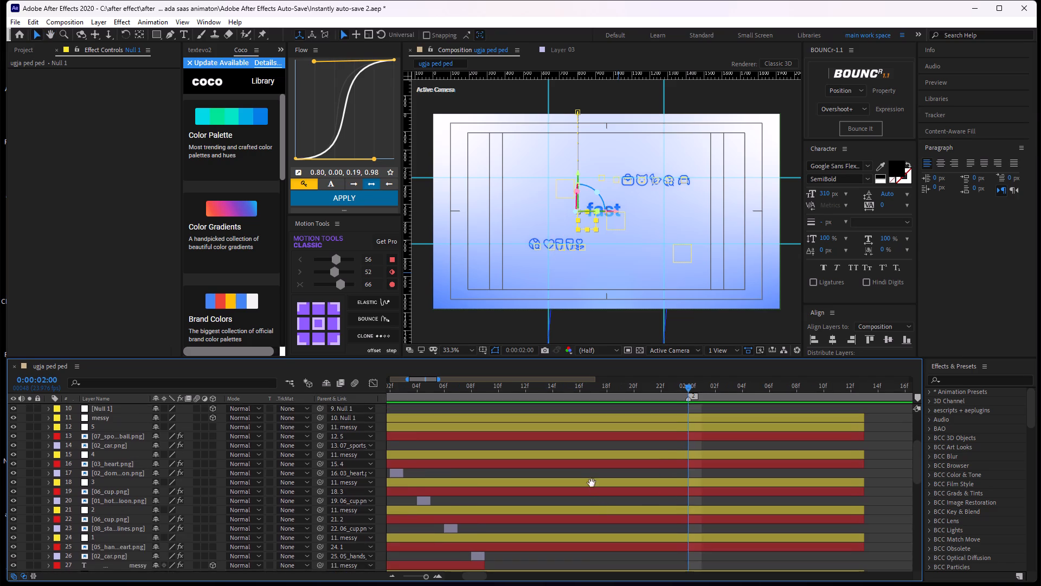
pyautogui.moveTo(592, 483); pyautogui.dragTo(639, 505, button='middle')
pyautogui.click(417, 468)
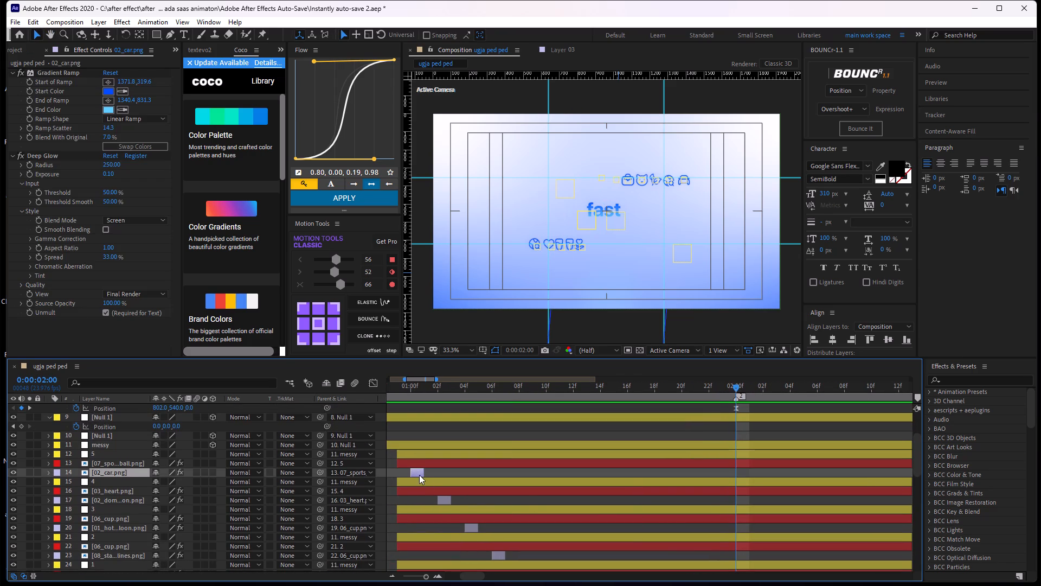
pyautogui.keyDown('ctrl'); pyautogui.click(446, 500); pyautogui.keyUp('ctrl')
pyautogui.keyDown('ctrl'); pyautogui.click(480, 531); pyautogui.keyUp('ctrl')
pyautogui.keyDown('ctrl'); pyautogui.click(503, 557); pyautogui.keyUp('ctrl')
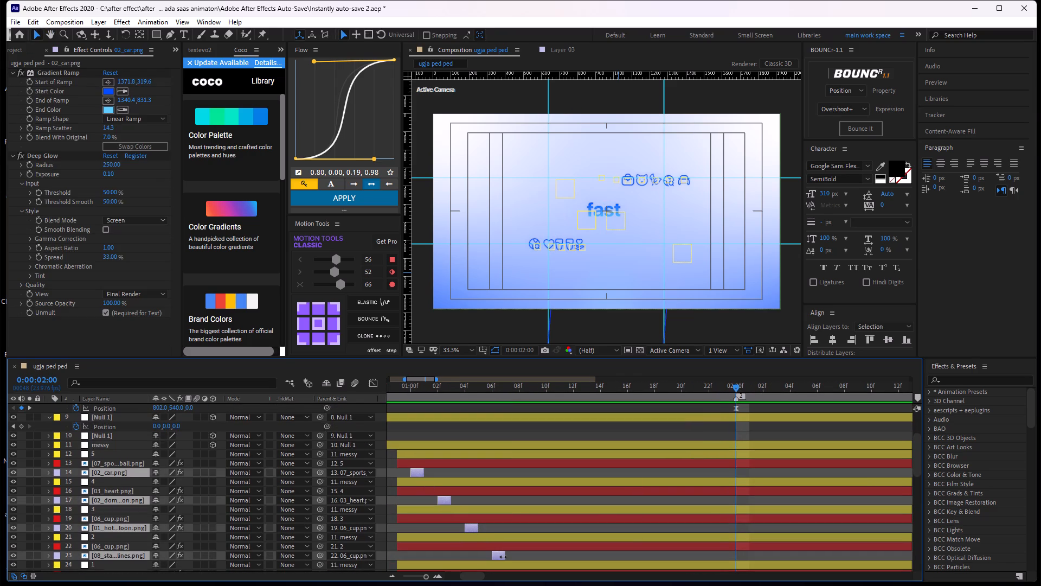
pyautogui.hotkey('ctrl', 'd')
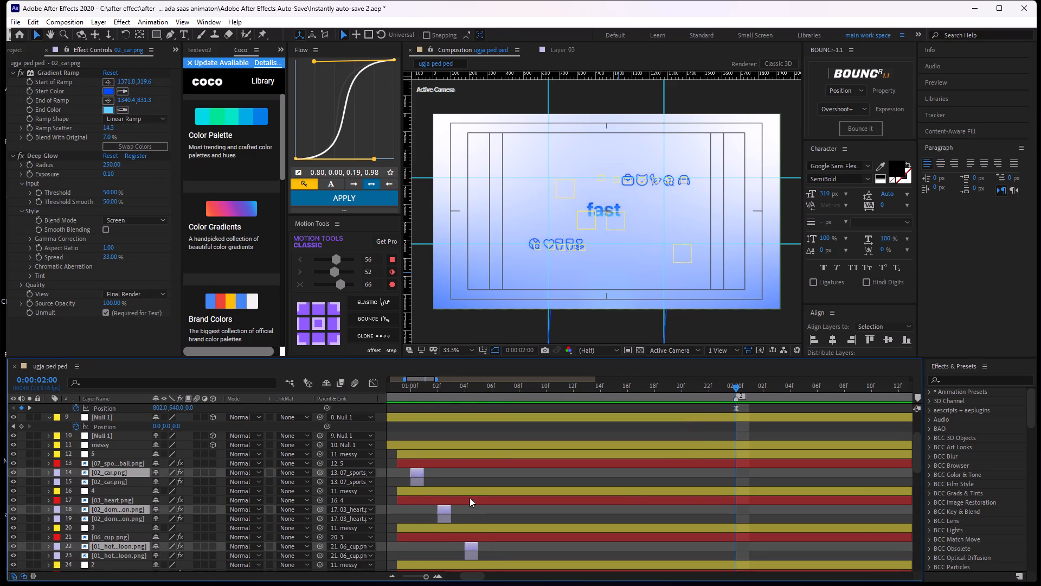
# Shift the duplicated one-frame icons together along the timeline so the 02_car.png copy starts at 0:00:02:00.
pyautogui.moveTo(415, 473); pyautogui.dragTo(730, 474)
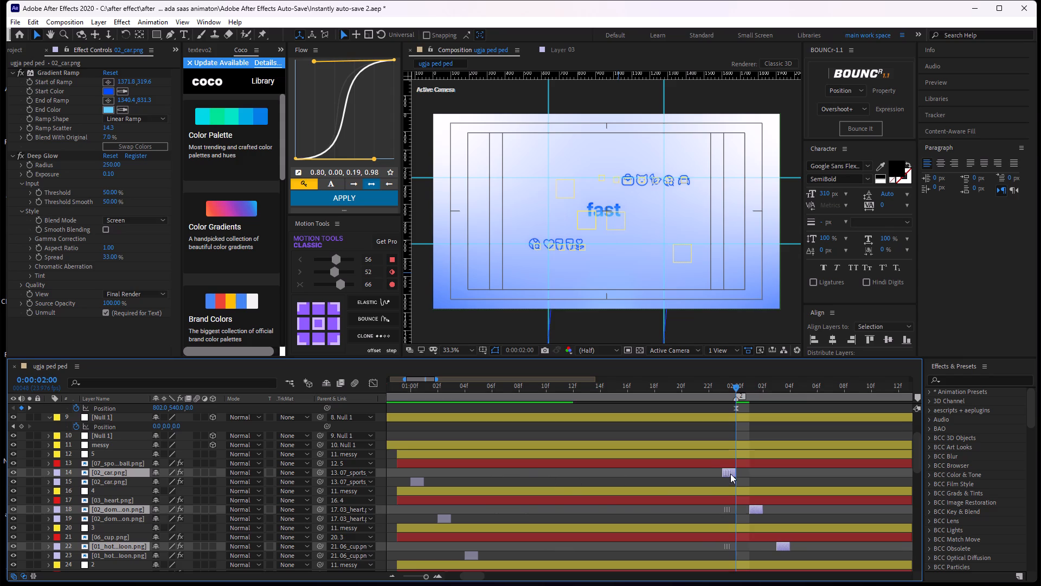
pyautogui.moveTo(730, 474); pyautogui.dragTo(736, 474)
pyautogui.click(717, 477)
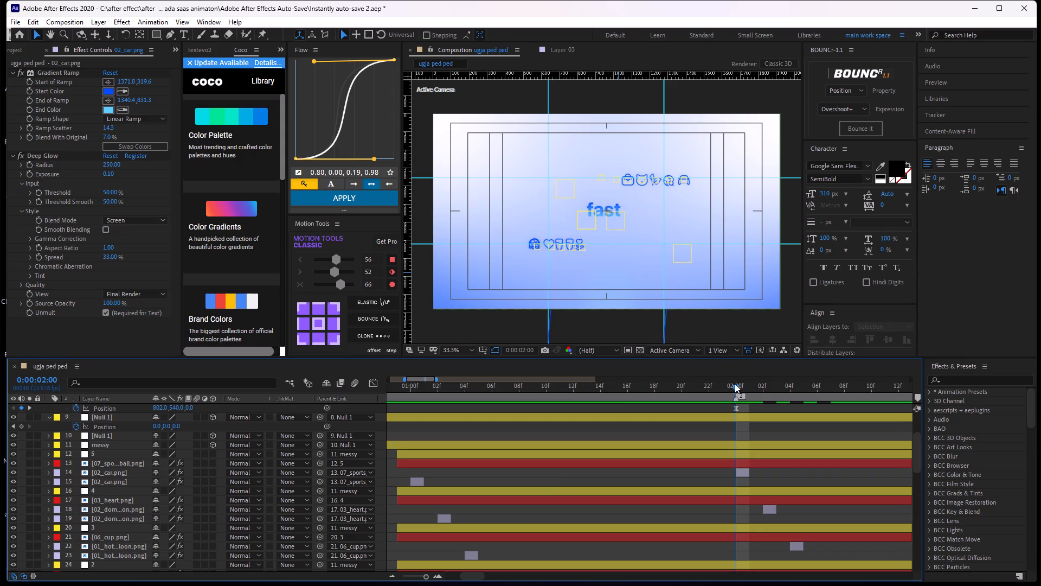
# Copy the three Opacity keyframes of the 07_sports_ball.png layer and paste them on the same layer starting at 0:00:01:23.
pyautogui.moveTo(740, 390); pyautogui.dragTo(734, 406)
pyautogui.click(745, 463)
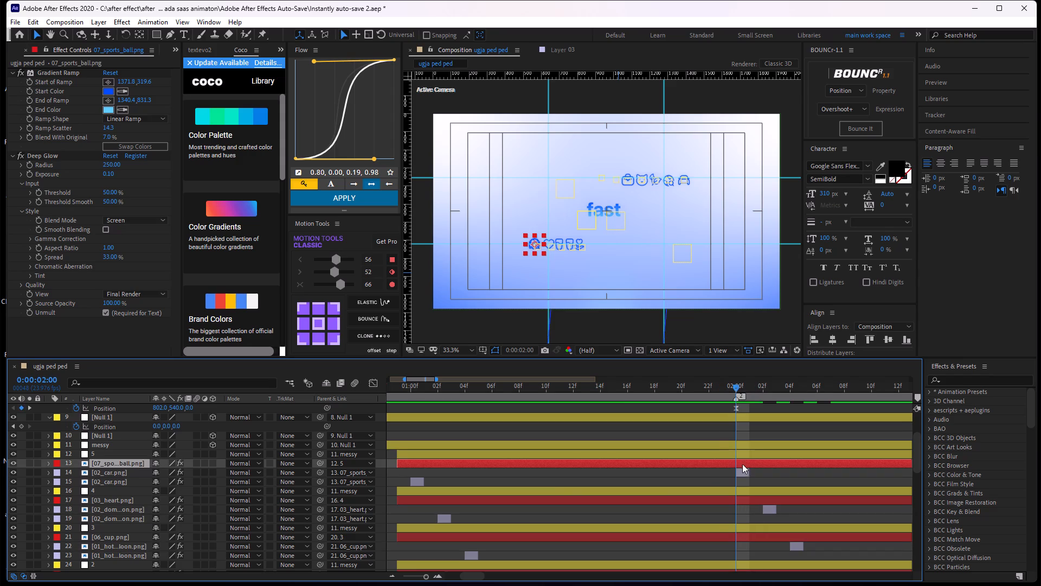
pyautogui.press('t')
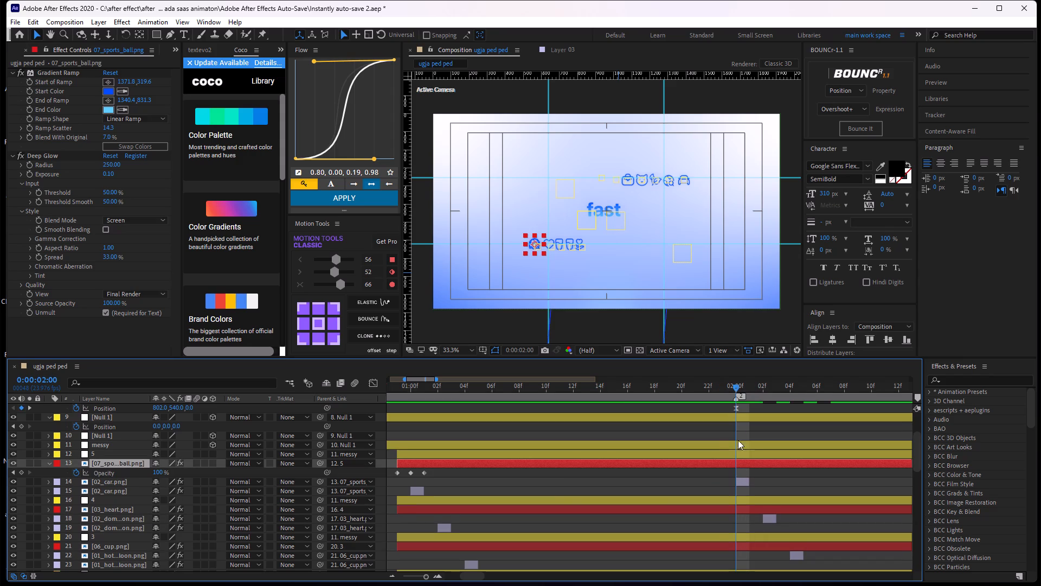
pyautogui.moveTo(435, 474); pyautogui.dragTo(390, 480)
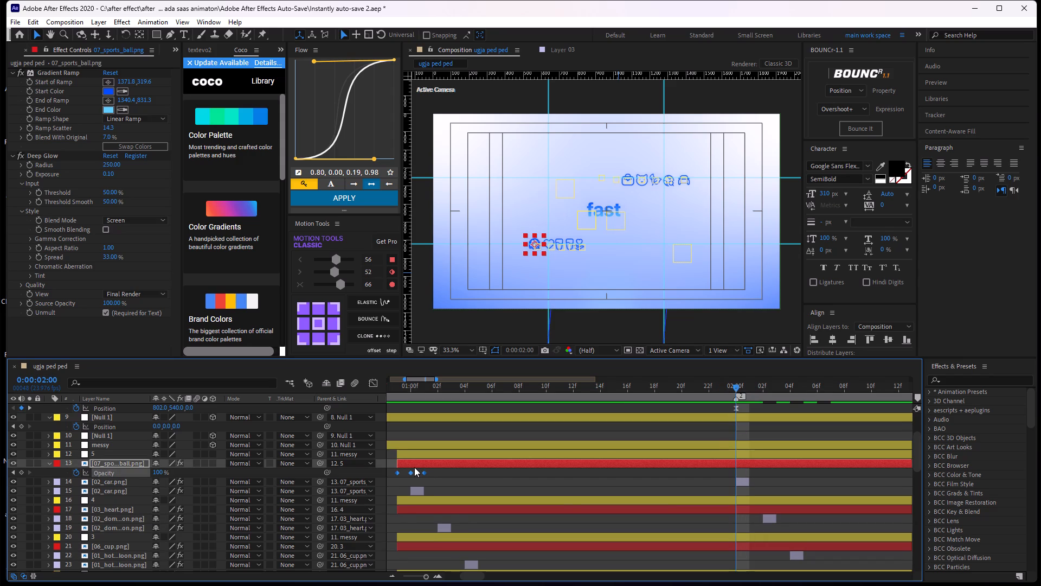
pyautogui.hotkey('ctrl', 'c')
pyautogui.moveTo(732, 384); pyautogui.dragTo(724, 388)
pyautogui.keyDown('alt'); pyautogui.scroll(1, 731, 477); pyautogui.keyUp('alt')
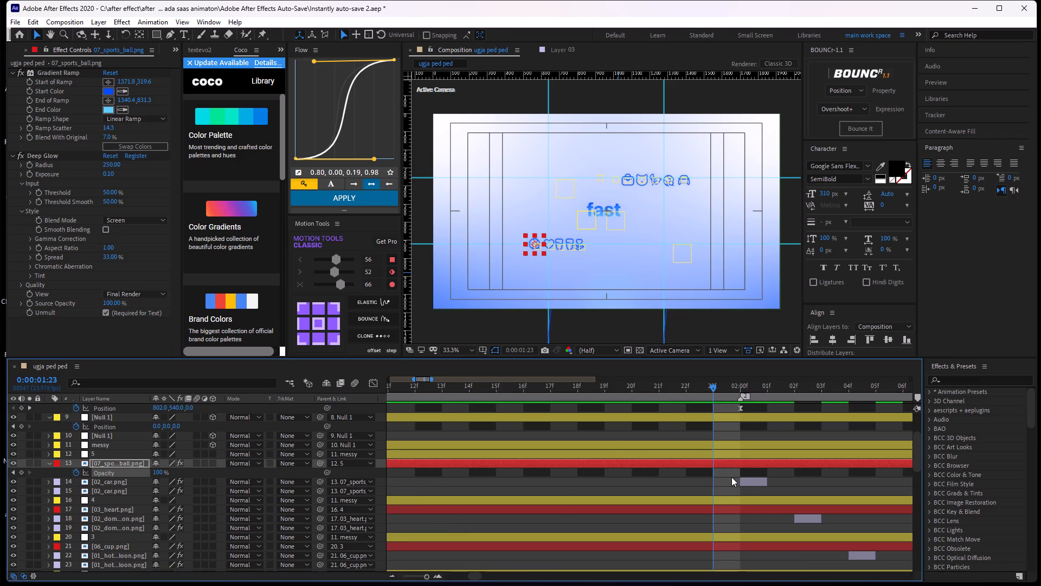
pyautogui.hotkey('ctrl', 'v')
# Paste the copied Opacity keyframes onto the 03_heart.png layer starting at 0:00:02:01.
pyautogui.moveTo(714, 390); pyautogui.dragTo(768, 419)
pyautogui.click(774, 510)
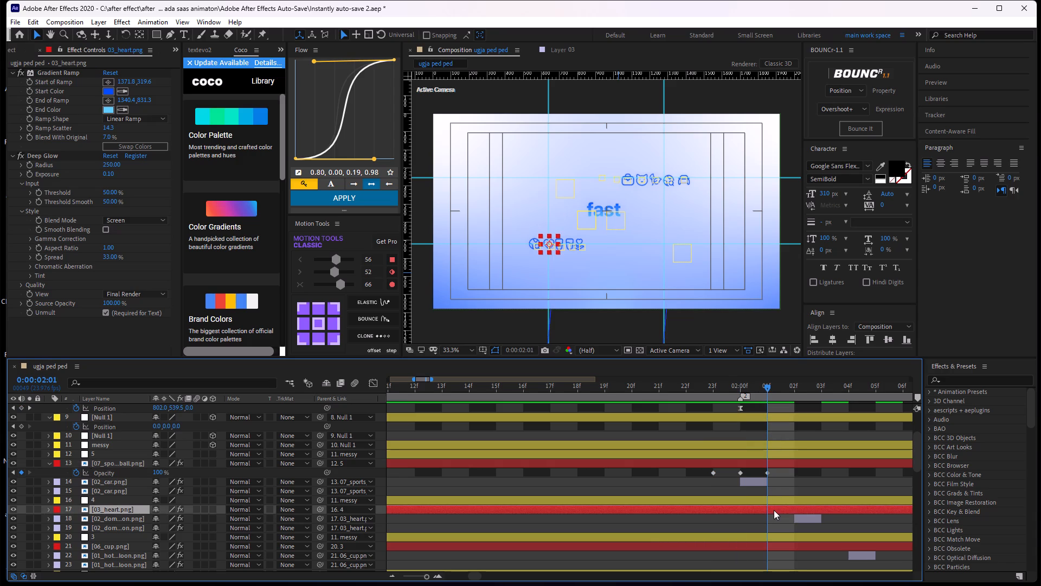
pyautogui.hotkey('ctrl', 'v')
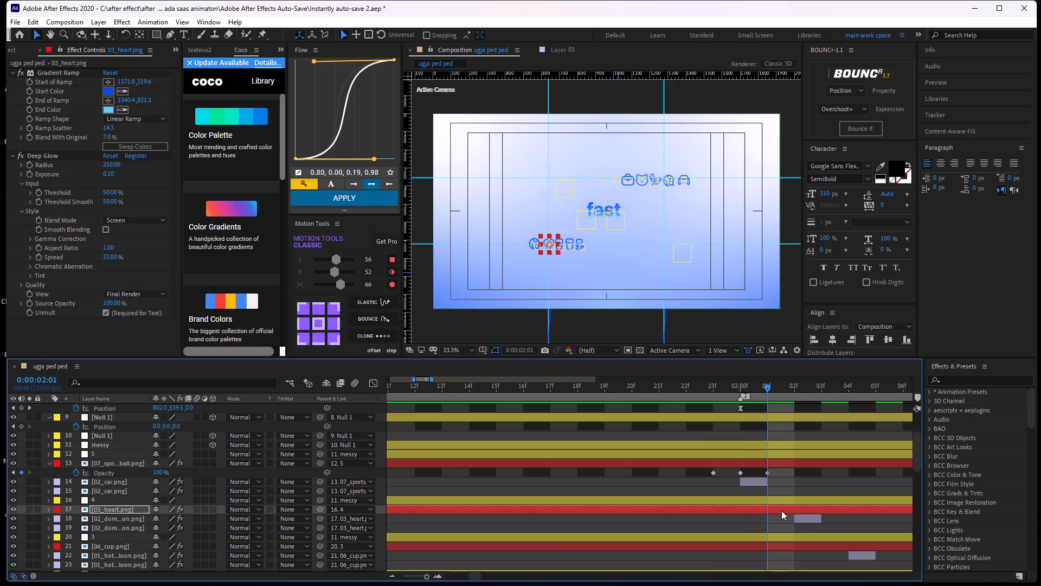
# Paste the copied Opacity keyframes onto the 06_cup.png layer parented to null 3, starting at 0:00:02:03.
pyautogui.moveTo(788, 507); pyautogui.dragTo(767, 457, button='middle')
pyautogui.moveTo(750, 390); pyautogui.dragTo(776, 390)
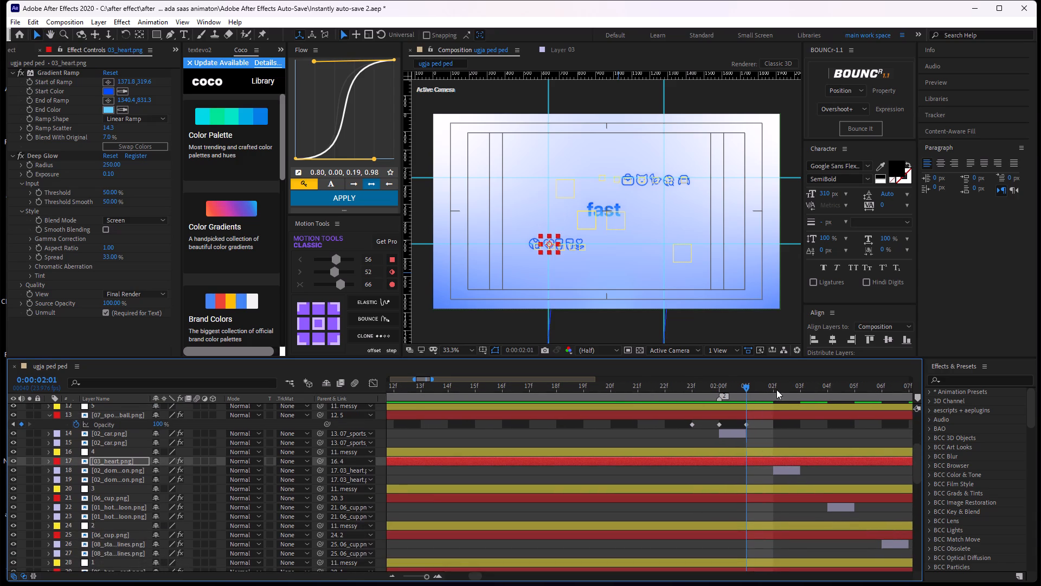
pyautogui.moveTo(776, 390); pyautogui.dragTo(808, 415)
pyautogui.click(802, 500)
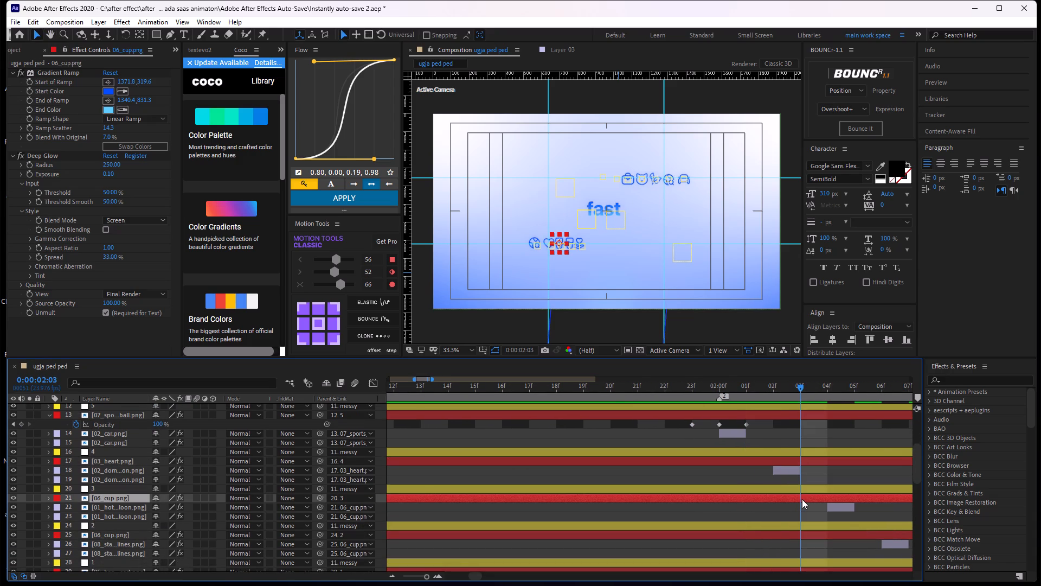
pyautogui.hotkey('ctrl', 'v')
# Paste the copied Opacity keyframes onto the 06_cup.png layer parented to null 2, starting at 0:00:02:05.
pyautogui.moveTo(823, 507); pyautogui.dragTo(703, 432, button='middle')
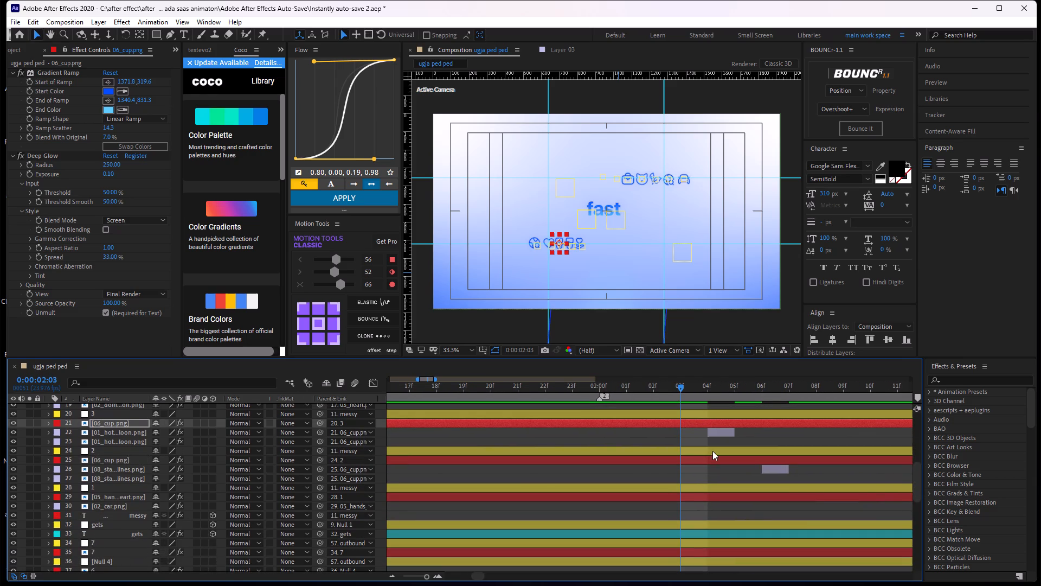
pyautogui.moveTo(680, 385); pyautogui.dragTo(734, 410)
pyautogui.click(744, 460)
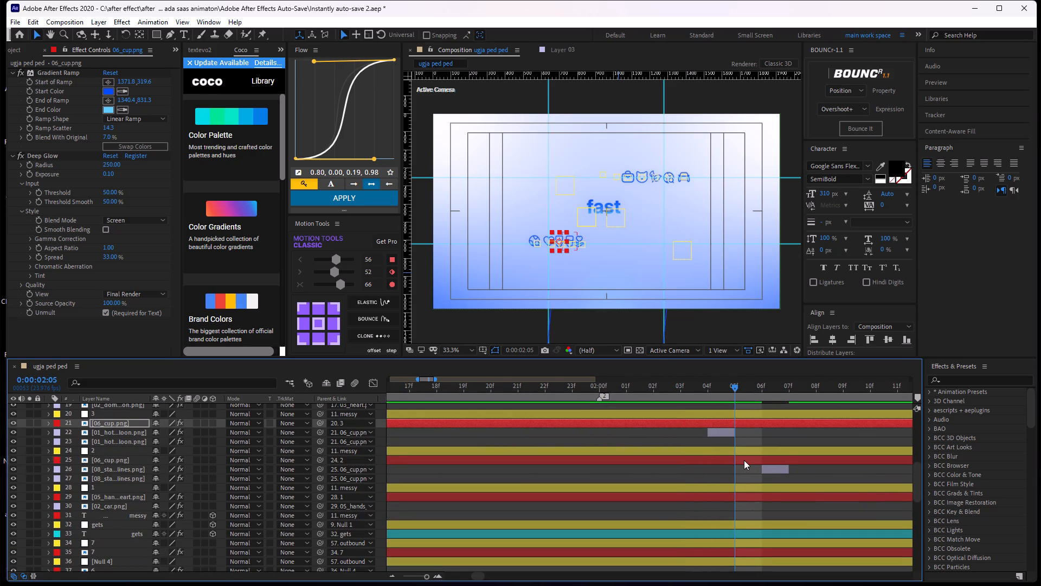
pyautogui.hotkey('ctrl', 'v')
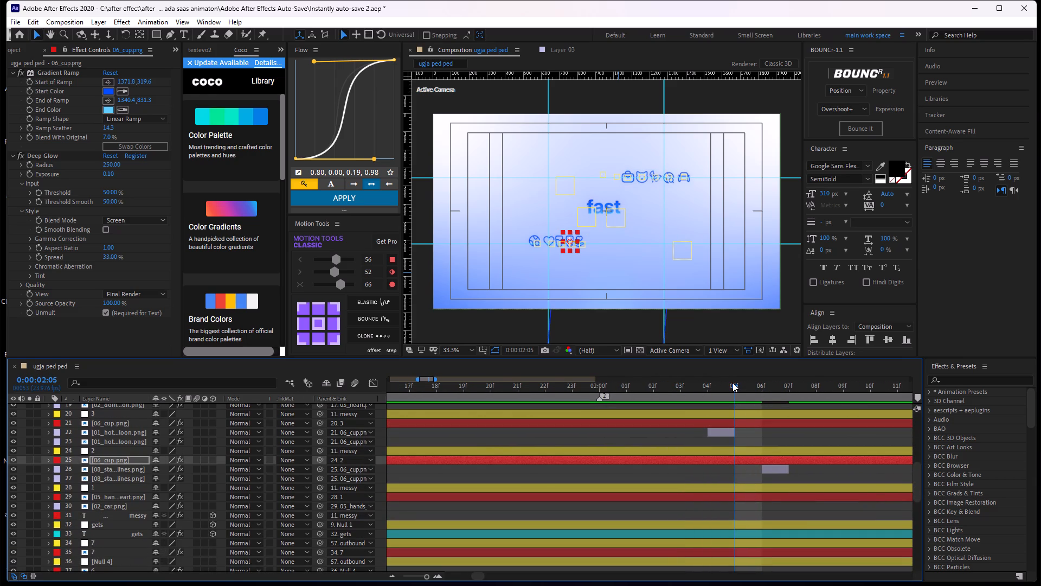
pyautogui.moveTo(732, 383); pyautogui.dragTo(652, 447)
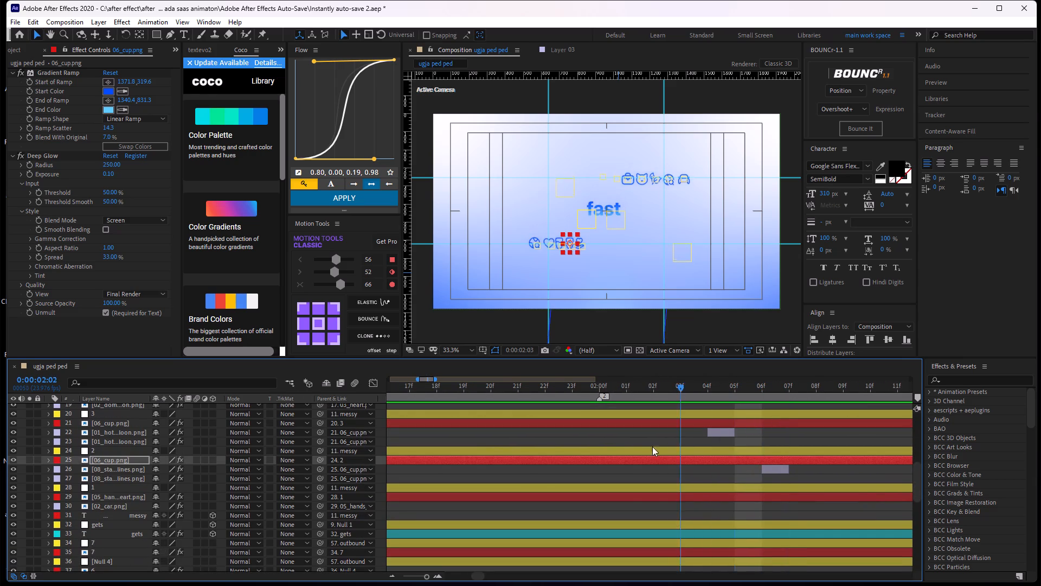
pyautogui.moveTo(652, 447); pyautogui.dragTo(769, 422)
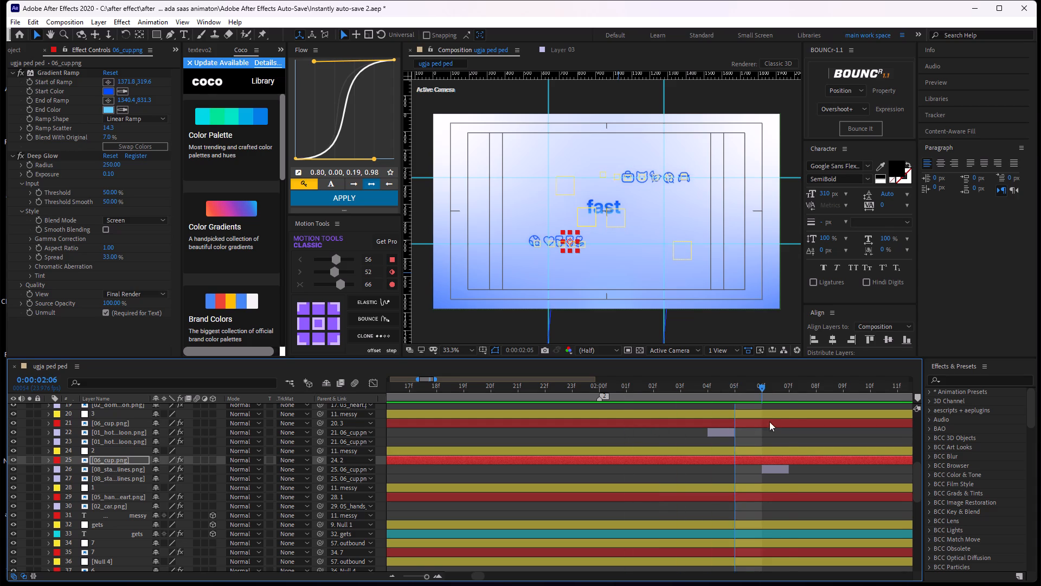
pyautogui.moveTo(769, 422); pyautogui.dragTo(763, 439)
# Duplicate the one-frame 02_car.png layer parented to the 05_hands_heart.png layer.
pyautogui.keyDown('alt'); pyautogui.scroll(-2, 763, 474); pyautogui.keyUp('alt')
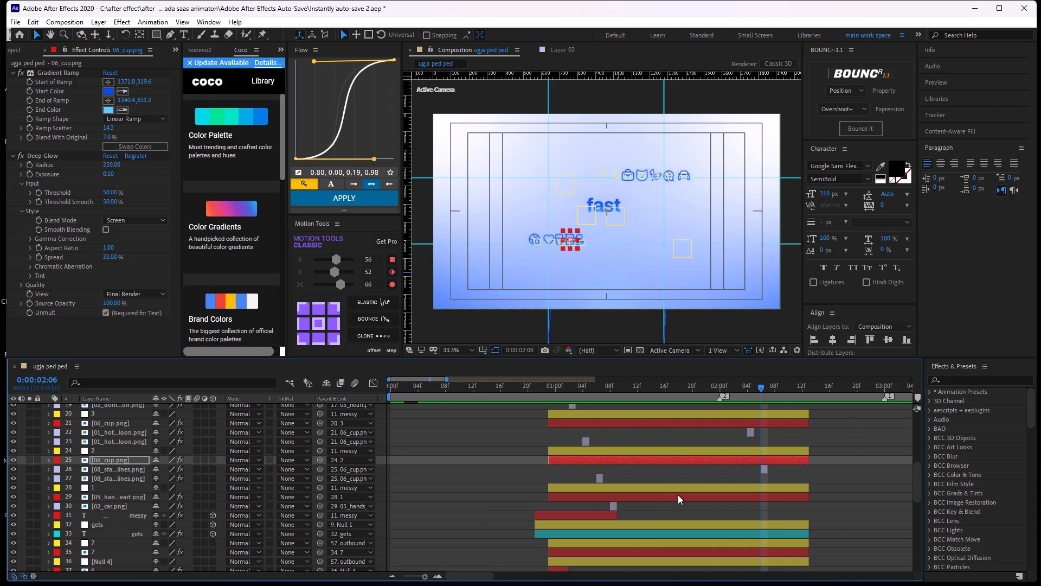
pyautogui.click(616, 506)
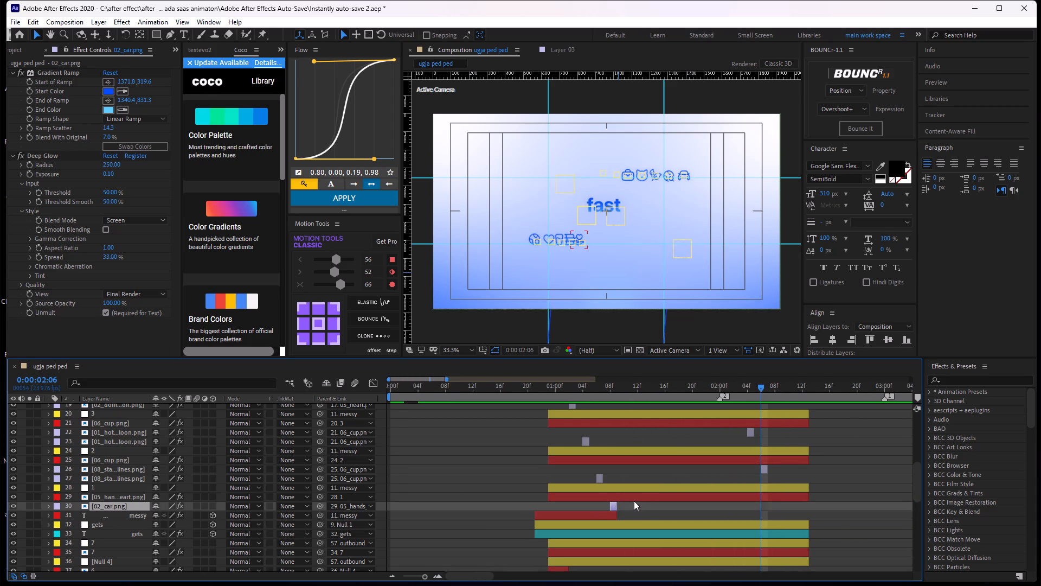
pyautogui.hotkey('ctrl', 'd')
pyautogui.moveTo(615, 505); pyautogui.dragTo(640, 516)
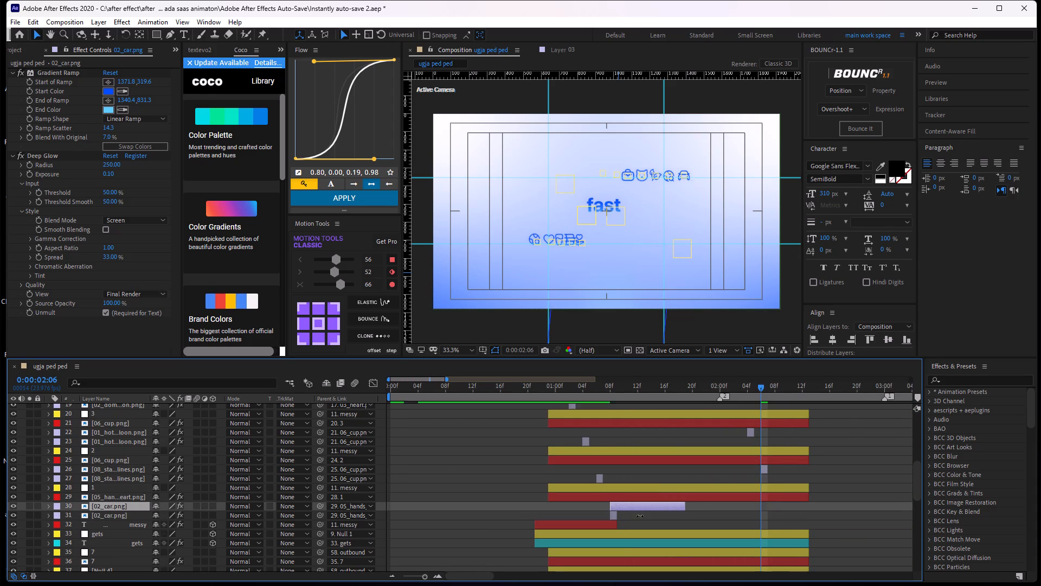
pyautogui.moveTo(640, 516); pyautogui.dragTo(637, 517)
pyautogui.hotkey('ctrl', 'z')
# Shift the duplicated one-frame 02_car.png layer along the timeline so it starts at 0:00:02:08.
pyautogui.keyDown('alt'); pyautogui.scroll(2, 613, 507); pyautogui.keyUp('alt')
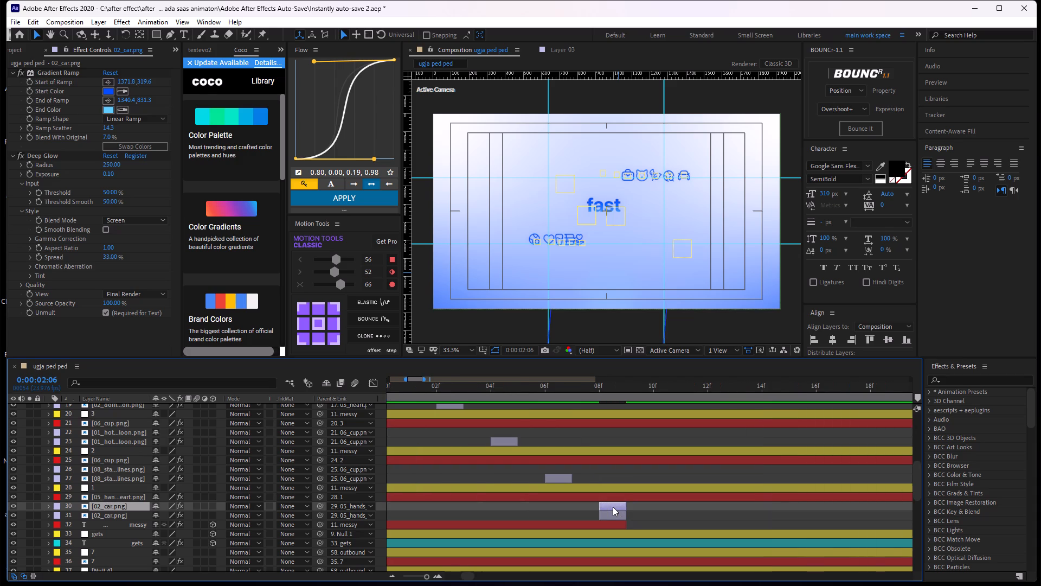
pyautogui.moveTo(613, 507); pyautogui.dragTo(889, 524)
pyautogui.moveTo(879, 524); pyautogui.dragTo(546, 527, button='middle')
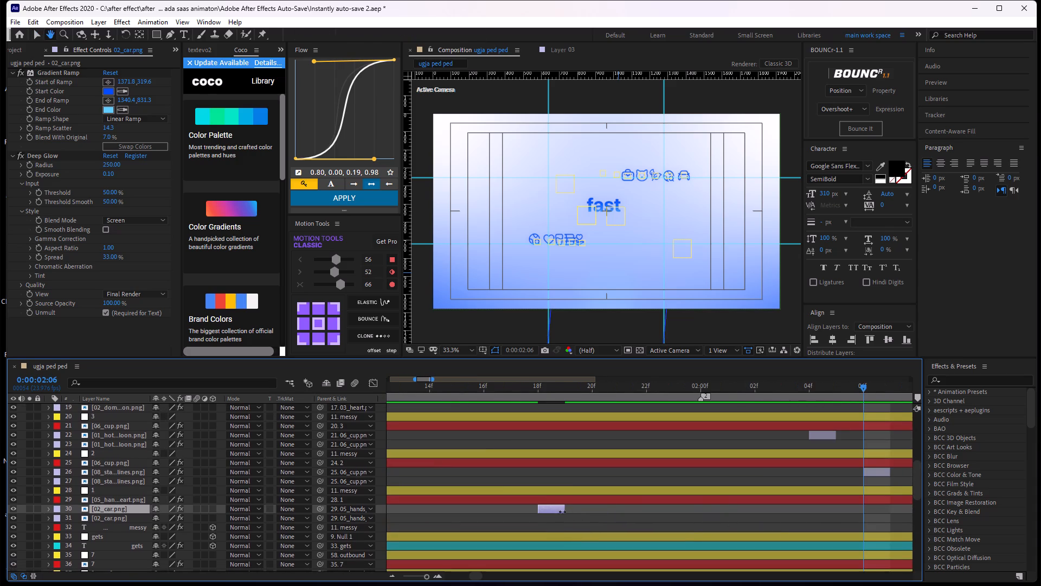
pyautogui.moveTo(544, 508); pyautogui.dragTo(897, 514)
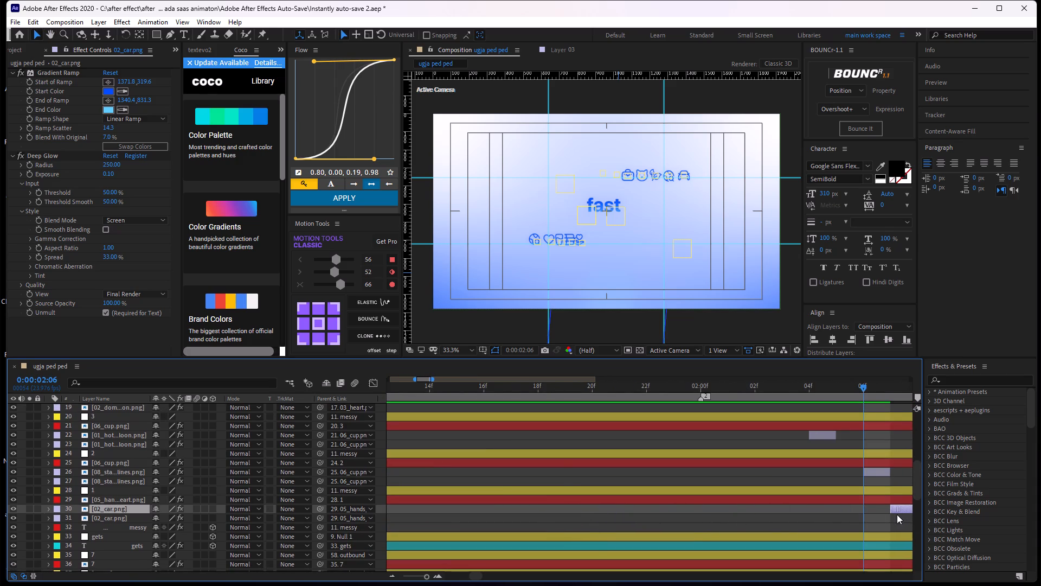
pyautogui.moveTo(897, 514); pyautogui.dragTo(900, 514)
pyautogui.moveTo(882, 520); pyautogui.dragTo(615, 523, button='middle')
pyautogui.moveTo(634, 512); pyautogui.dragTo(669, 507)
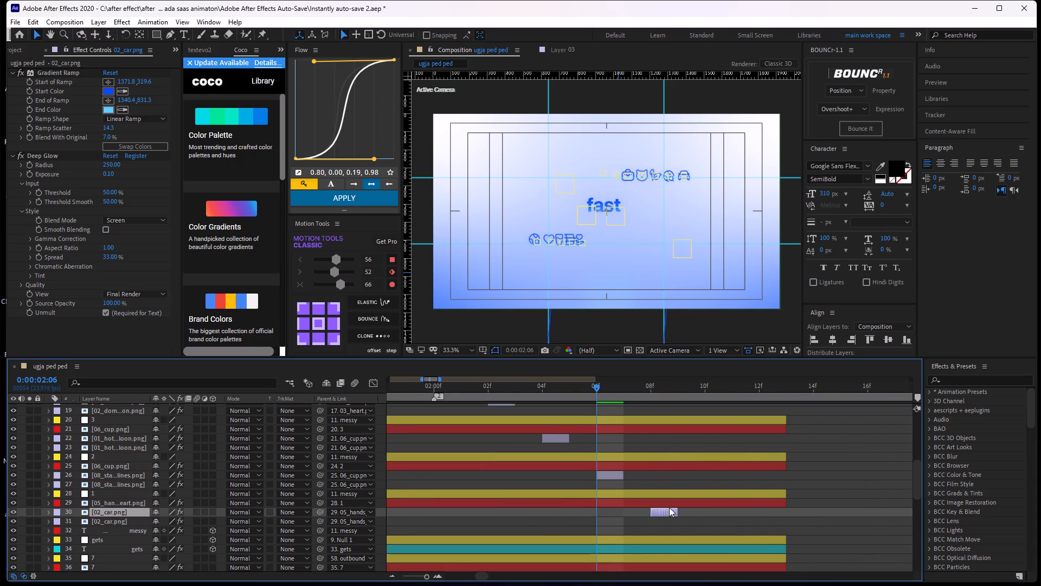
pyautogui.moveTo(669, 507); pyautogui.dragTo(660, 511)
# Paste the copied Opacity keyframes onto the 05_hands_heart.png layer starting at 0:00:02:07 and reveal its keyframes.
pyautogui.moveTo(606, 389); pyautogui.dragTo(608, 389)
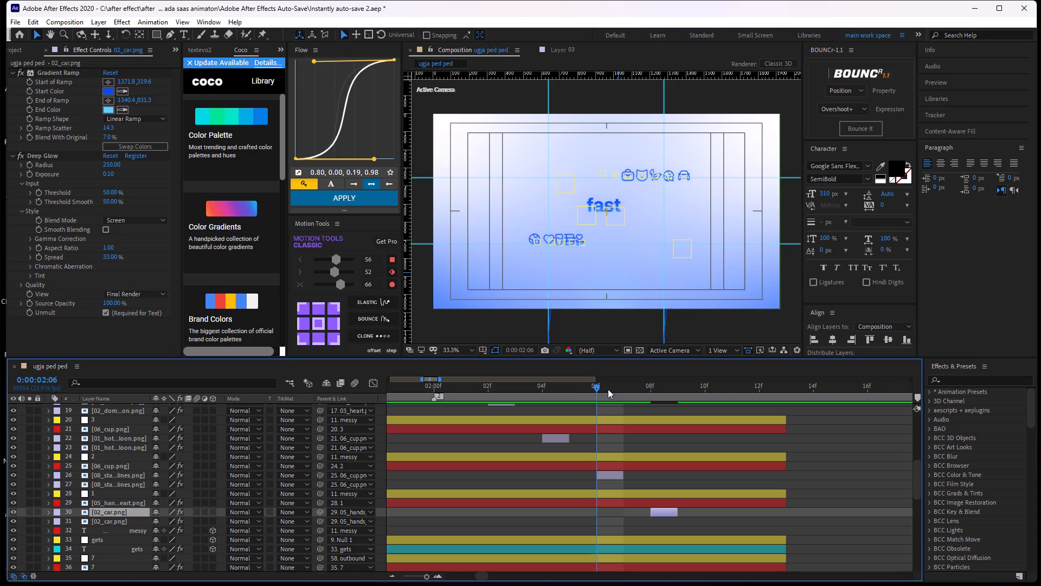
pyautogui.moveTo(608, 389); pyautogui.dragTo(642, 394)
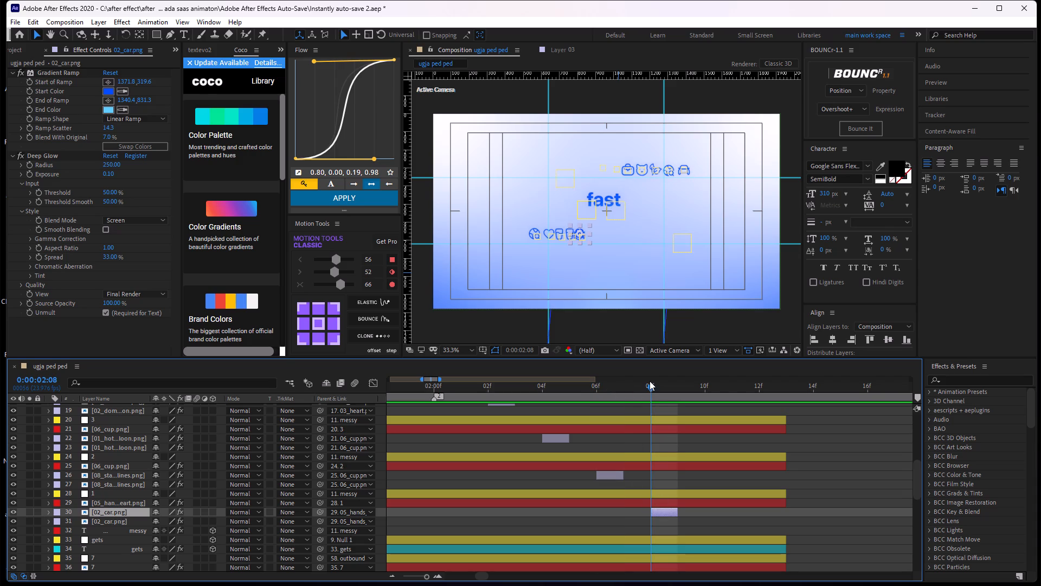
pyautogui.moveTo(649, 381); pyautogui.dragTo(626, 417)
pyautogui.moveTo(650, 384); pyautogui.dragTo(628, 405)
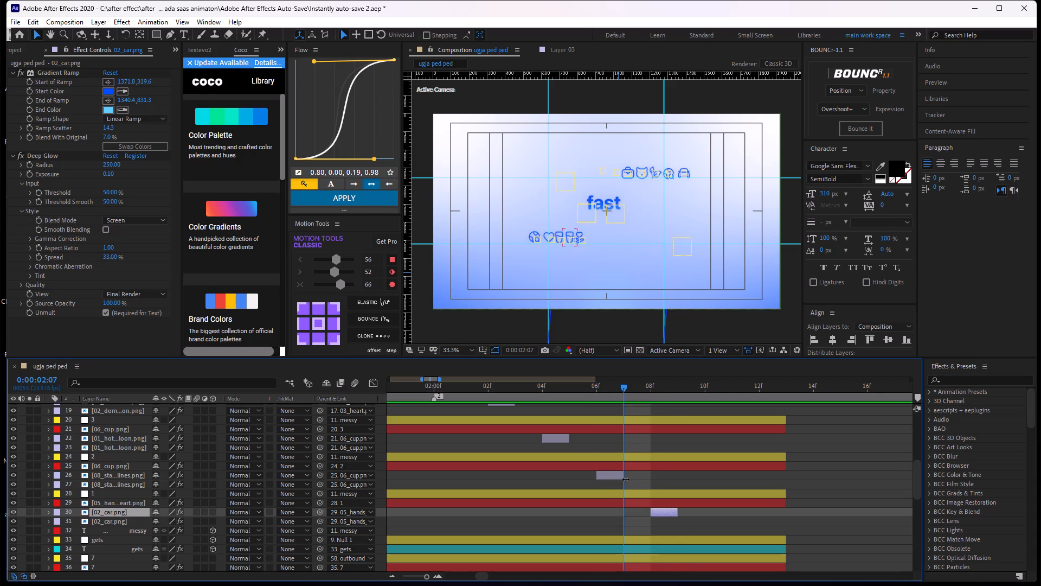
pyautogui.click(629, 501)
pyautogui.hotkey('ctrl', 'v')
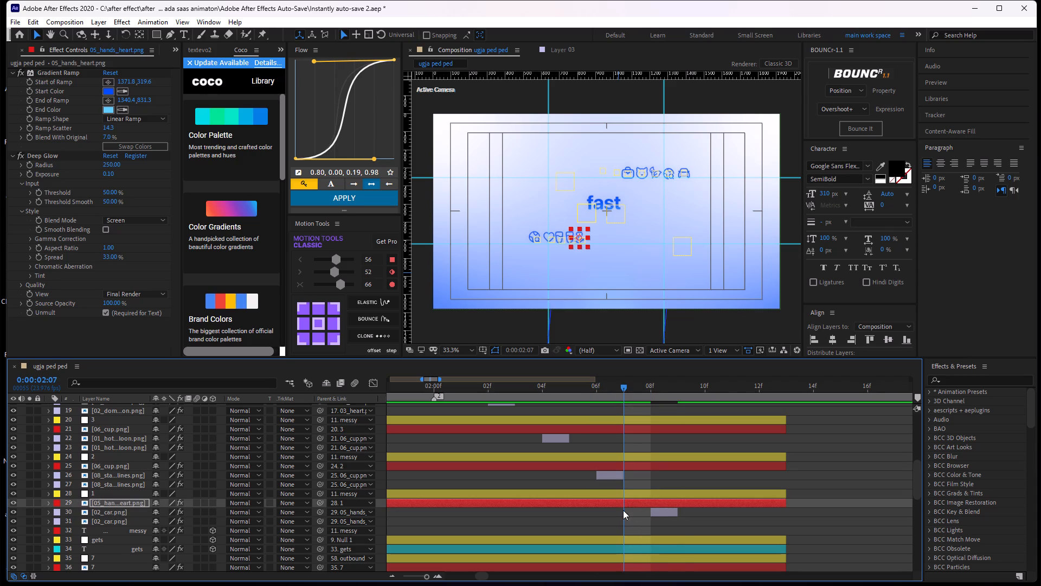
pyautogui.press('u')
pyautogui.click(634, 522)
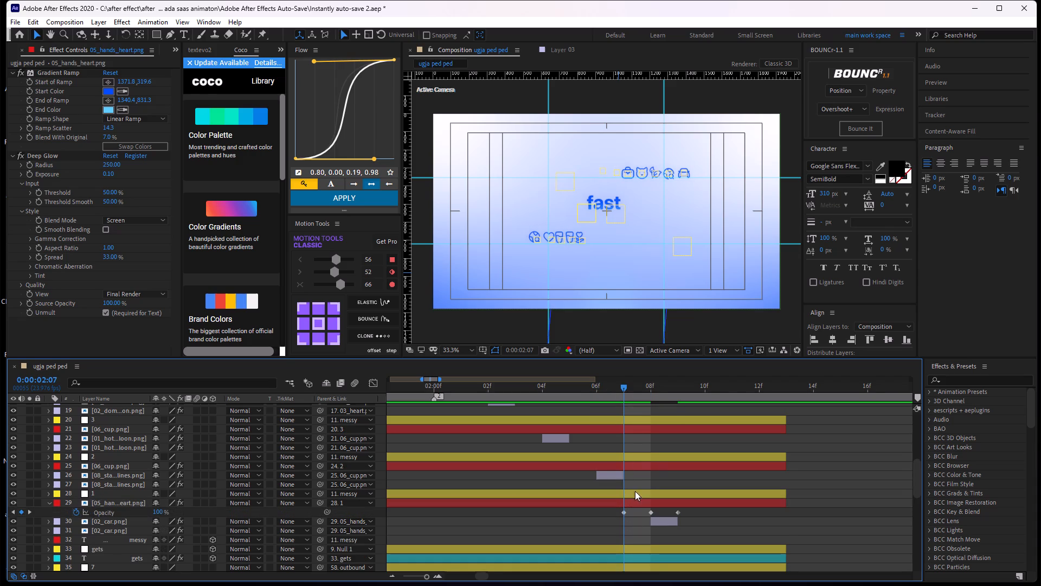
# Play and scrub through the scene to review the icon-swap flicker around 0:00:02:00 and the earlier text animation.
pyautogui.moveTo(622, 385); pyautogui.dragTo(406, 422)
pyautogui.press('space')
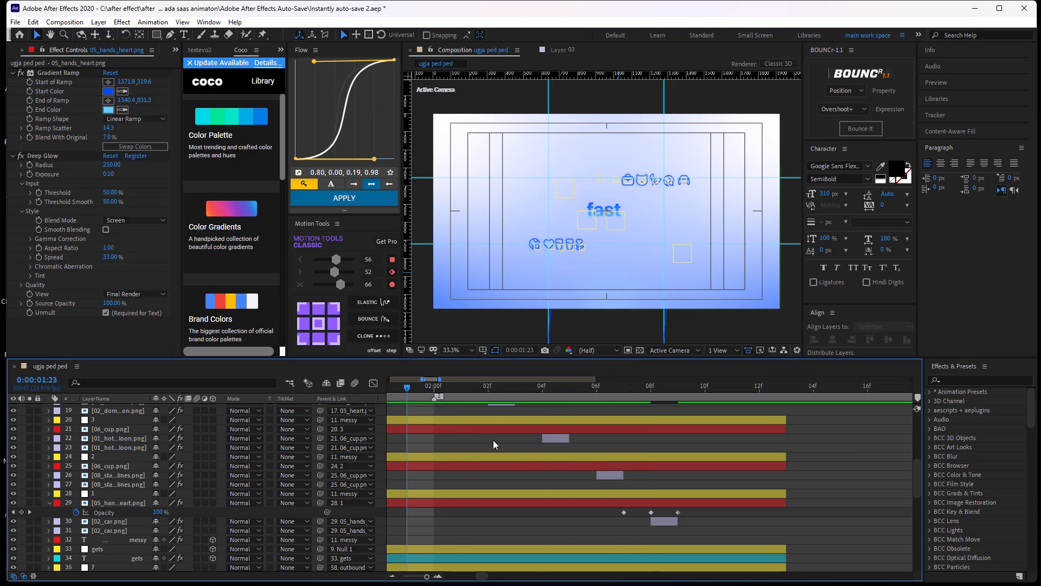
pyautogui.press('space')
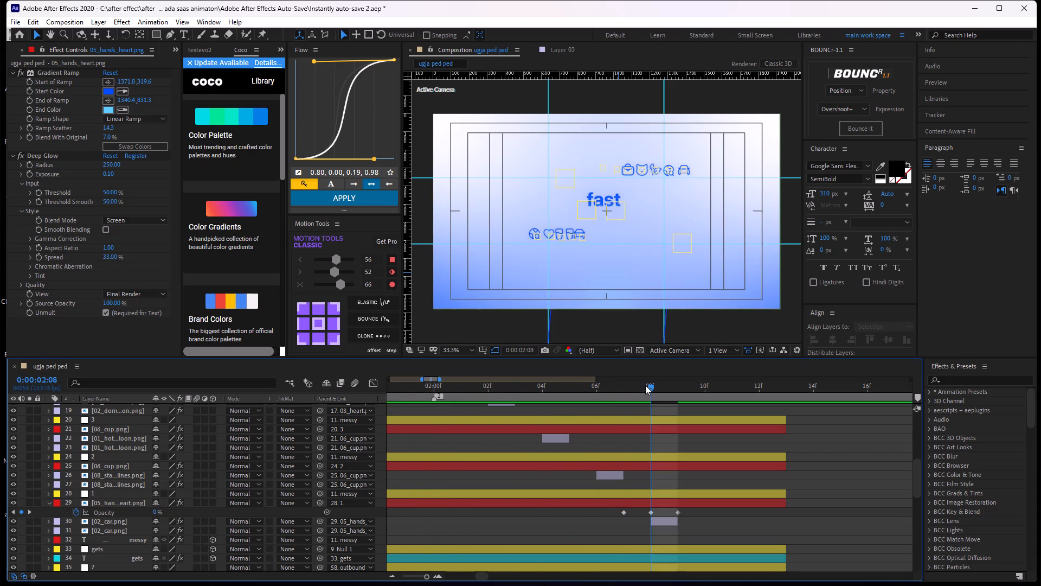
pyautogui.moveTo(648, 386); pyautogui.dragTo(451, 433)
pyautogui.press('space')
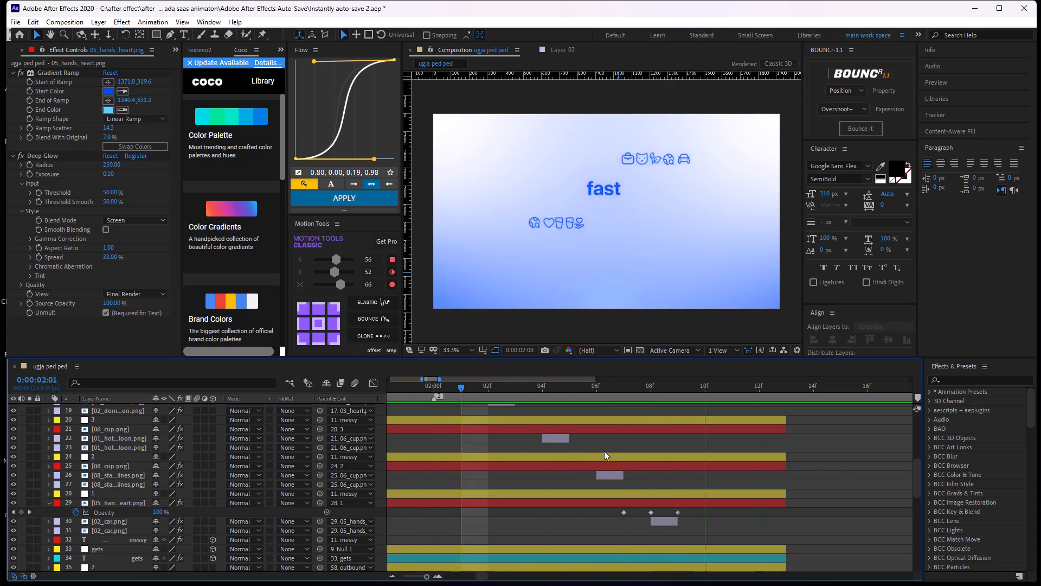
pyautogui.press('space')
pyautogui.moveTo(813, 394); pyautogui.dragTo(666, 433)
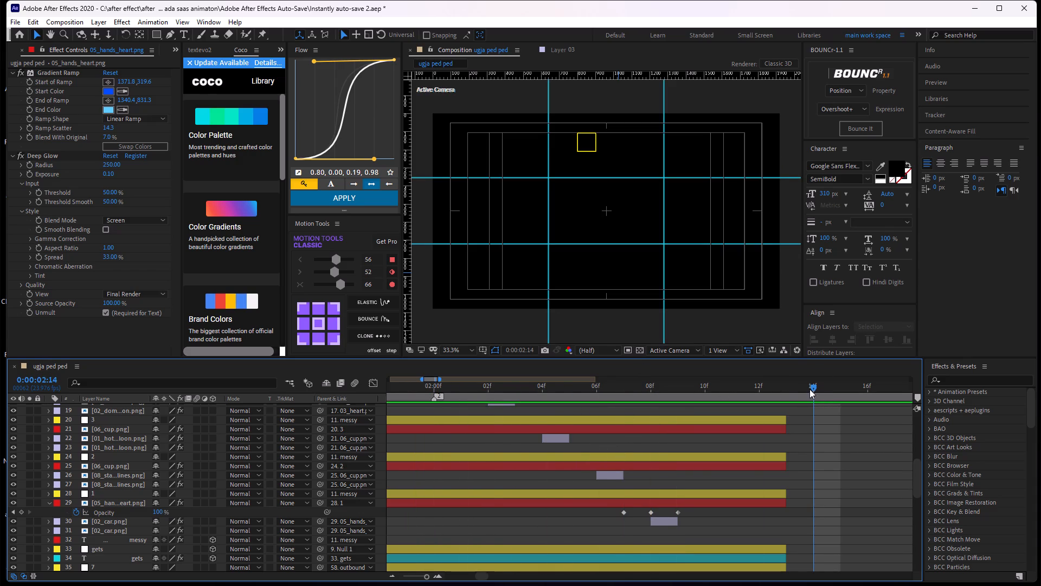
pyautogui.moveTo(817, 390); pyautogui.dragTo(599, 442)
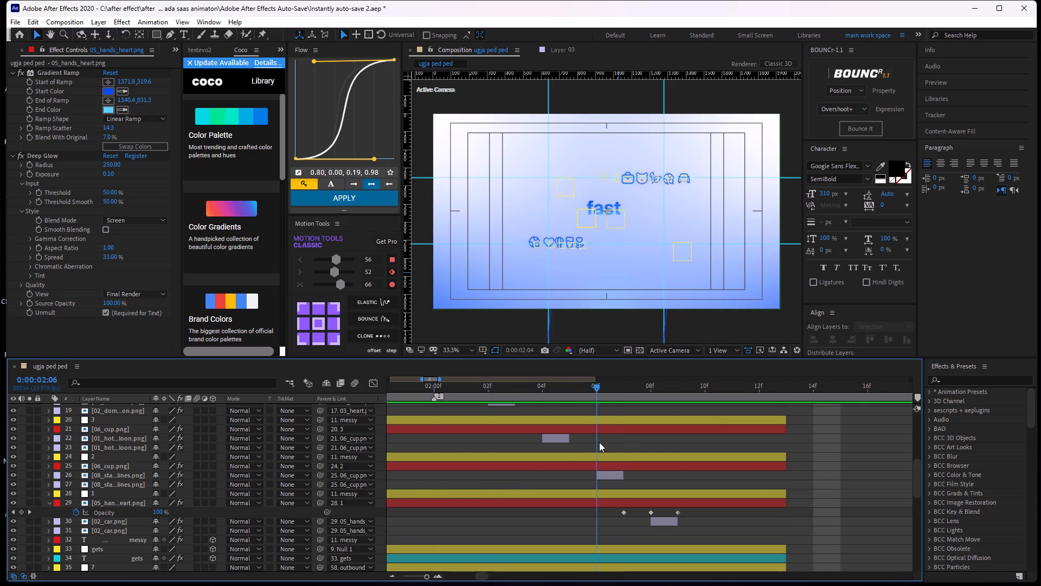
pyautogui.moveTo(599, 442); pyautogui.dragTo(893, 477)
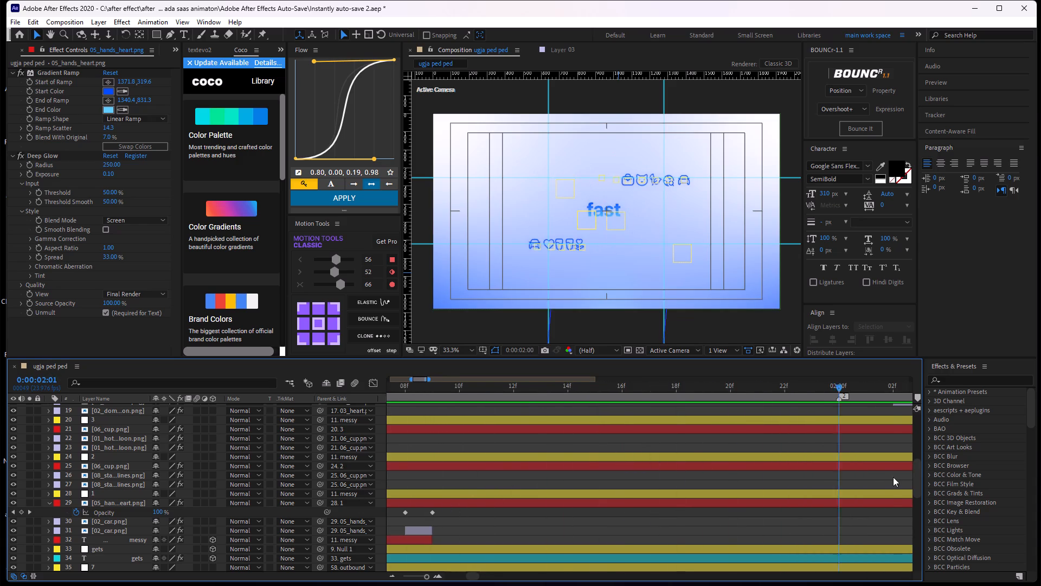
pyautogui.moveTo(893, 477); pyautogui.dragTo(549, 461)
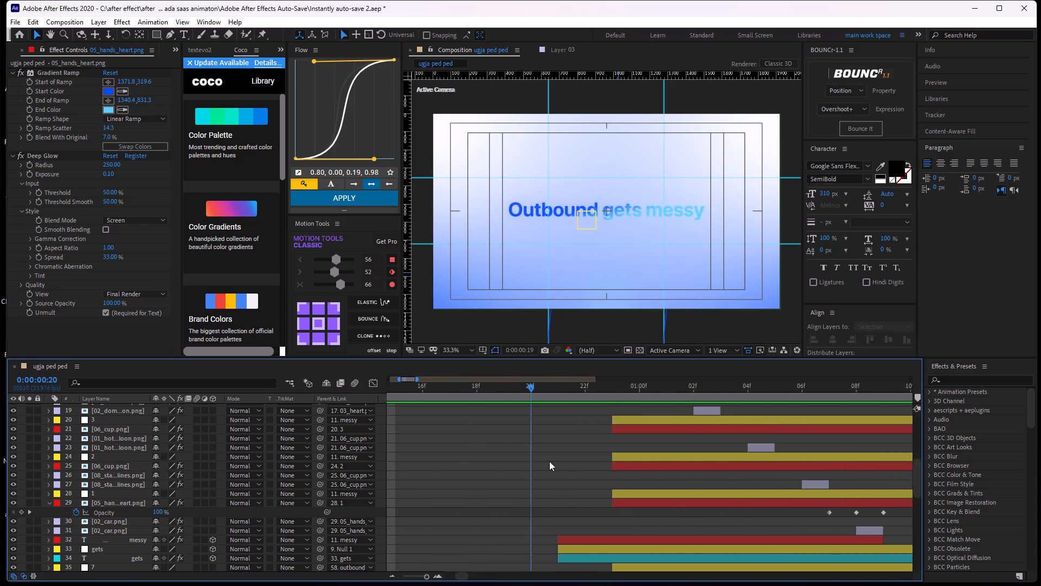
pyautogui.moveTo(549, 461); pyautogui.dragTo(723, 450)
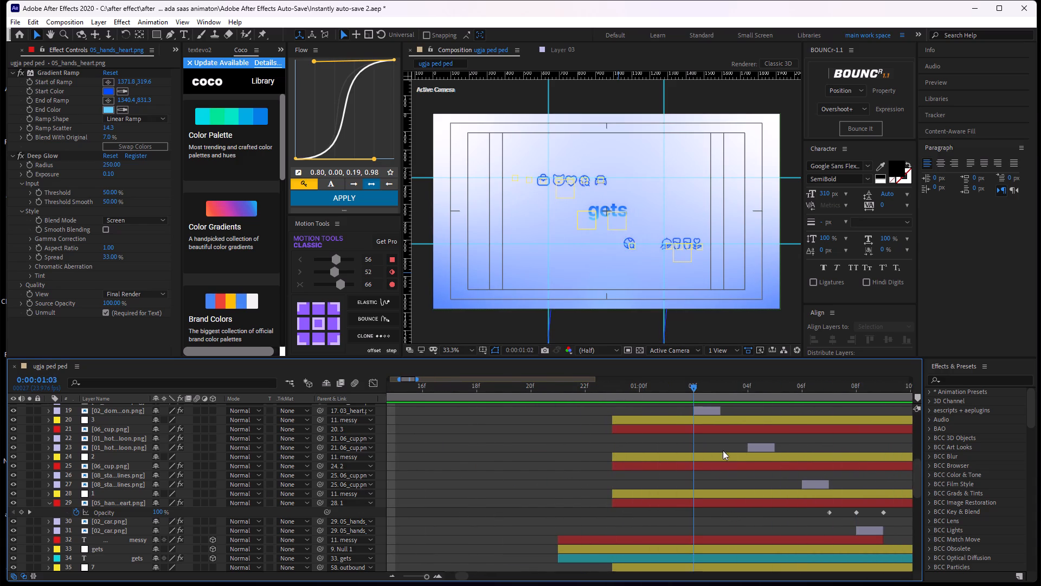
pyautogui.moveTo(723, 450); pyautogui.dragTo(939, 397)
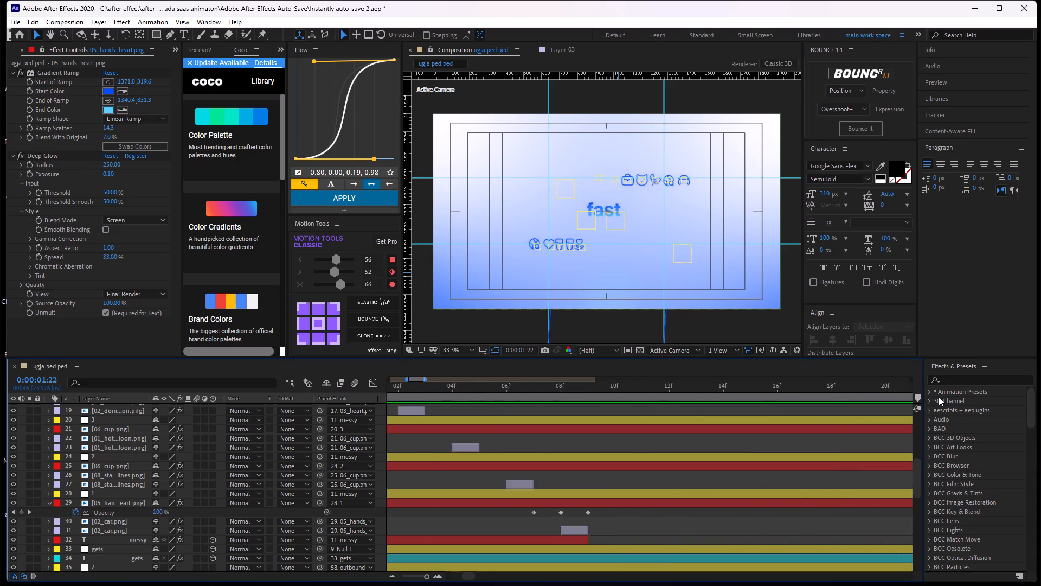
pyautogui.moveTo(939, 397); pyautogui.dragTo(539, 424)
pyautogui.press('space')
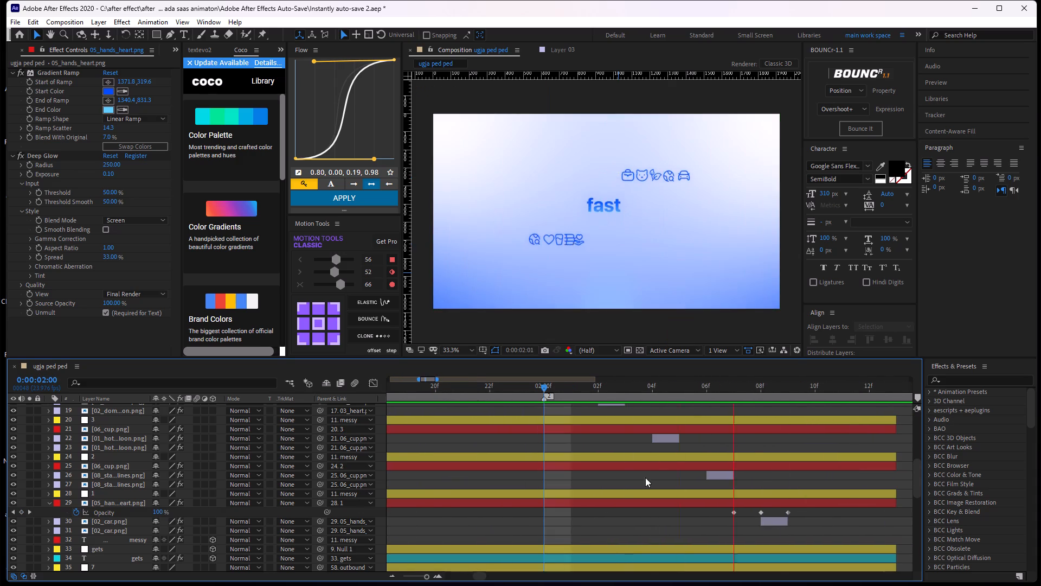
pyautogui.press('space')
pyautogui.moveTo(652, 390); pyautogui.dragTo(398, 444)
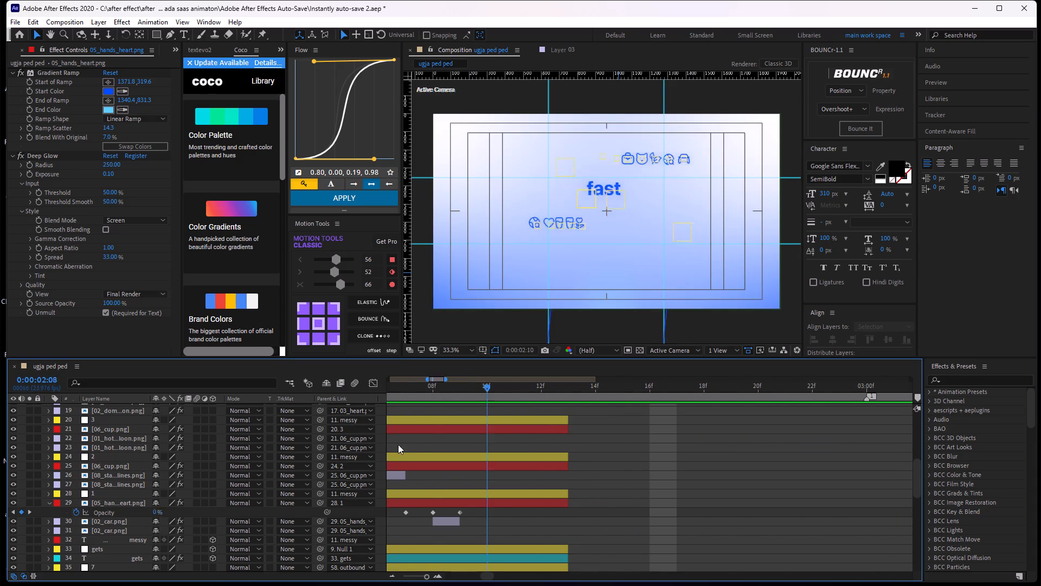
pyautogui.moveTo(398, 444); pyautogui.dragTo(595, 417)
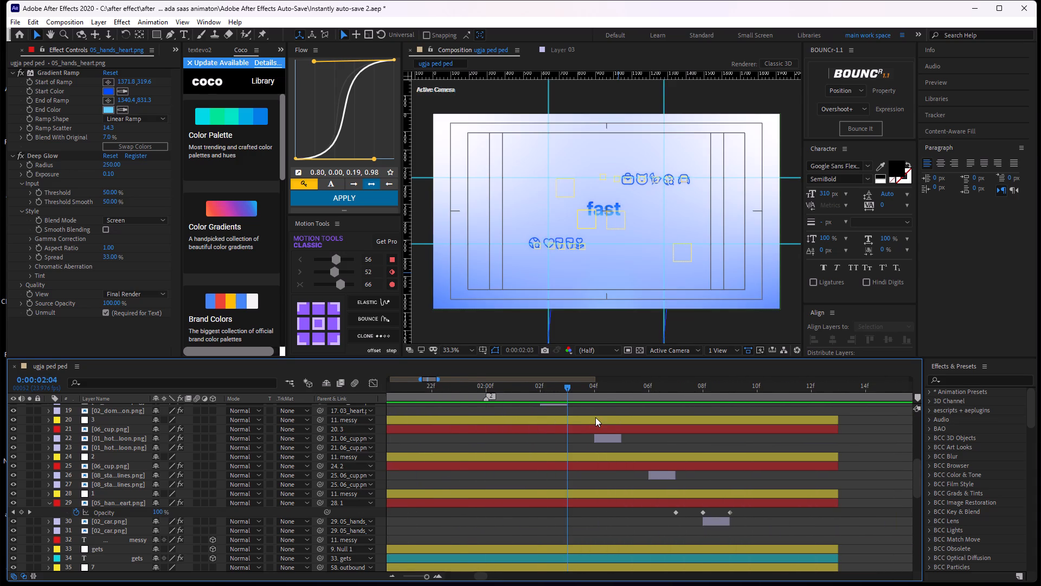
pyautogui.moveTo(595, 417); pyautogui.dragTo(677, 426)
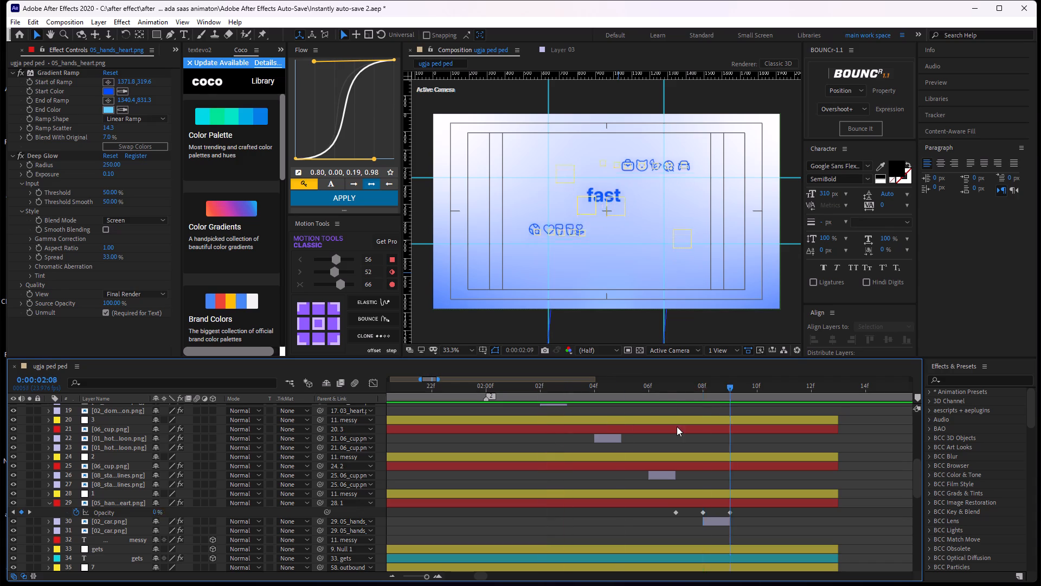
pyautogui.moveTo(677, 426); pyautogui.dragTo(459, 416)
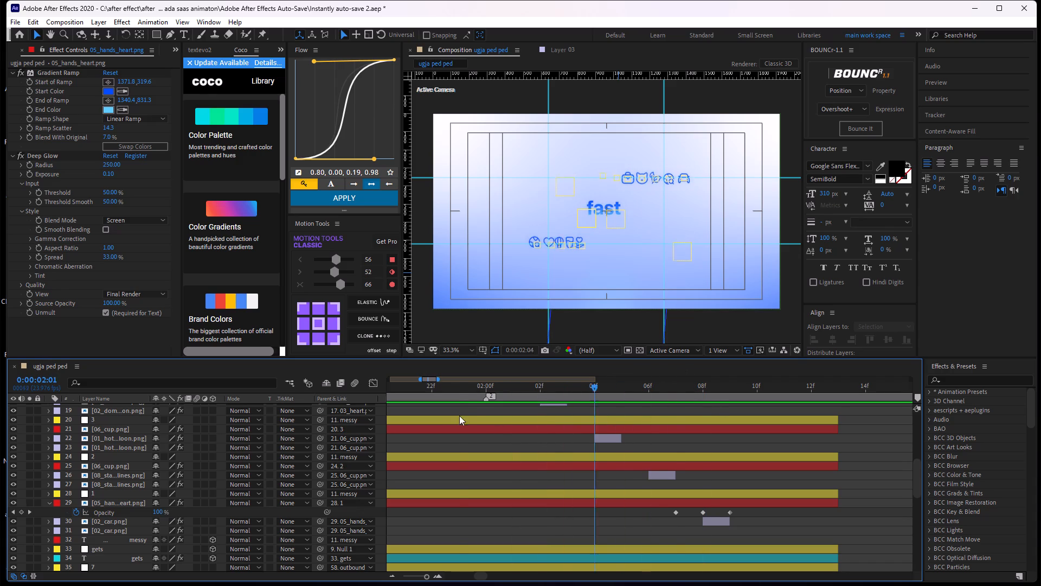
pyautogui.moveTo(459, 416); pyautogui.dragTo(628, 392)
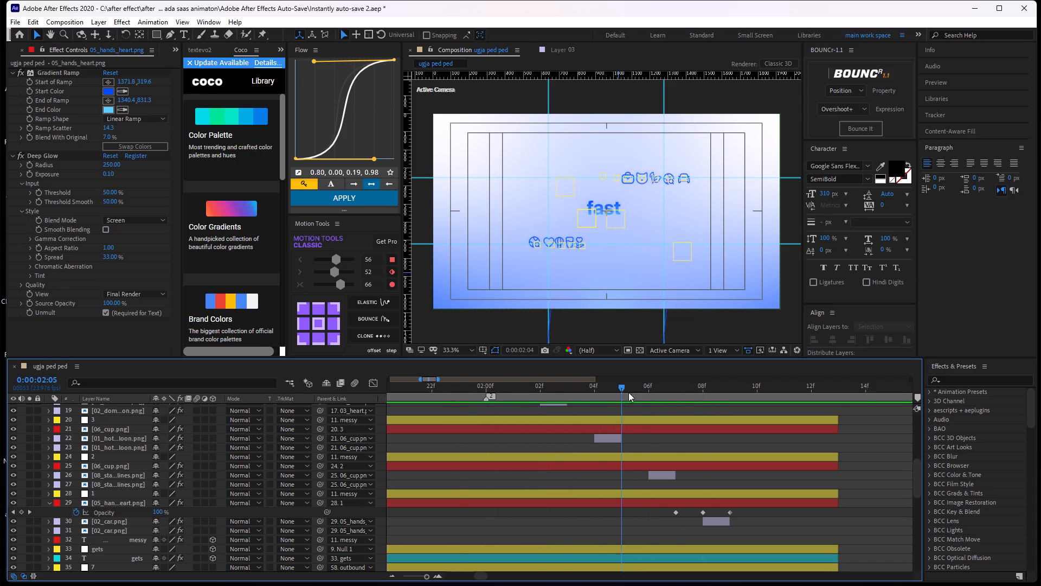
pyautogui.moveTo(628, 392); pyautogui.dragTo(488, 429)
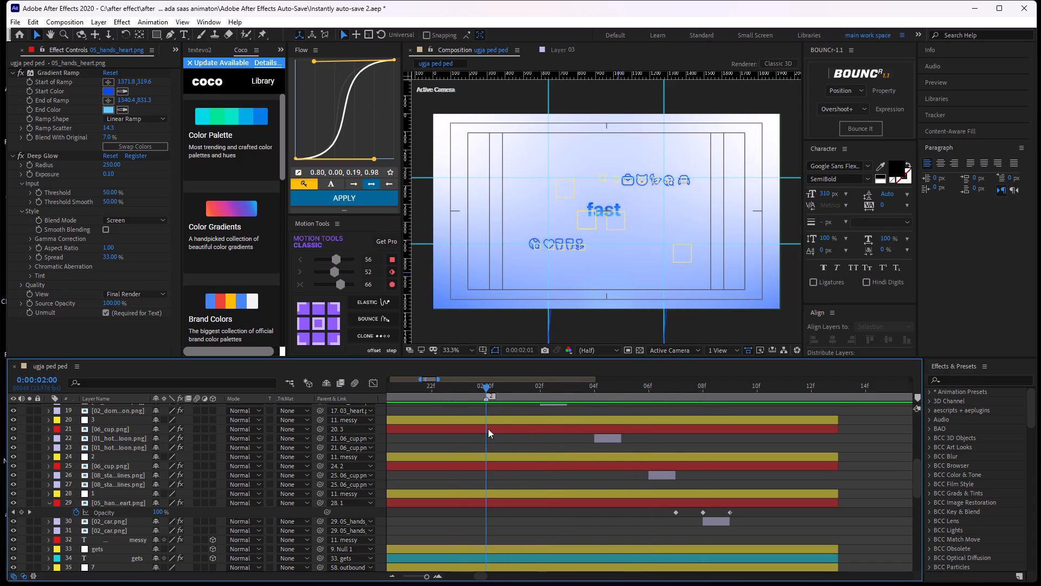
# Play and scrub through the icon-swap flicker from 0:00:02:00 to review its timing, finishing with the playhead at 0:00:02:00.
pyautogui.moveTo(488, 429); pyautogui.dragTo(477, 449)
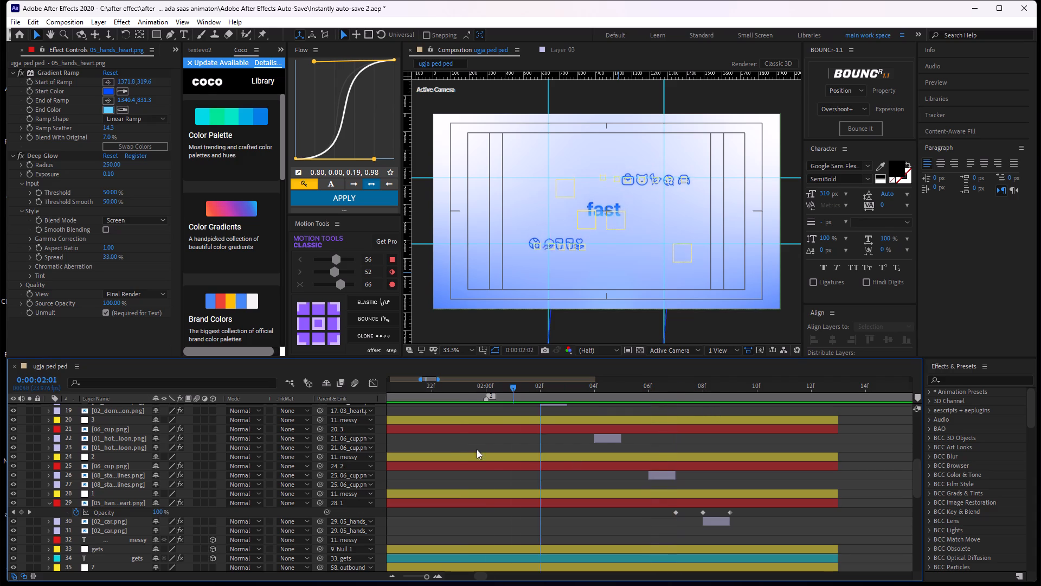
pyautogui.moveTo(477, 449); pyautogui.dragTo(462, 445)
pyautogui.press('space')
pyautogui.press('space')
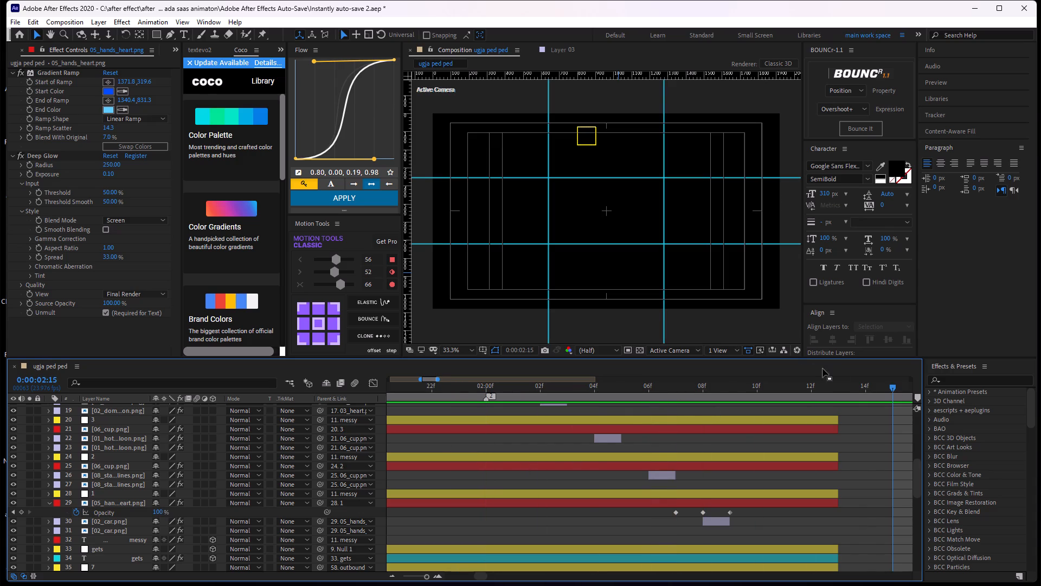
pyautogui.moveTo(892, 389); pyautogui.dragTo(618, 409)
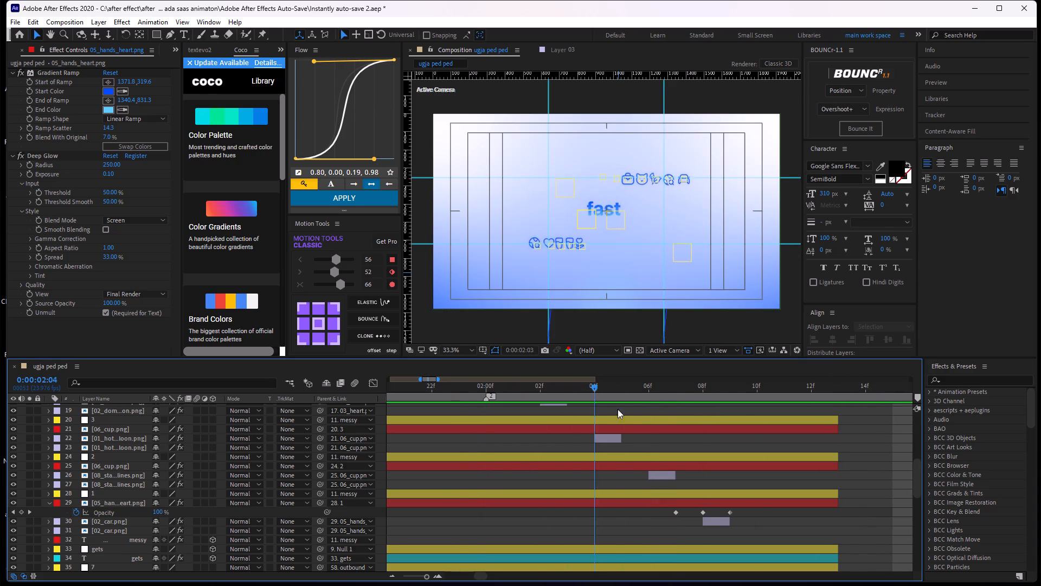
pyautogui.moveTo(618, 409); pyautogui.dragTo(492, 403)
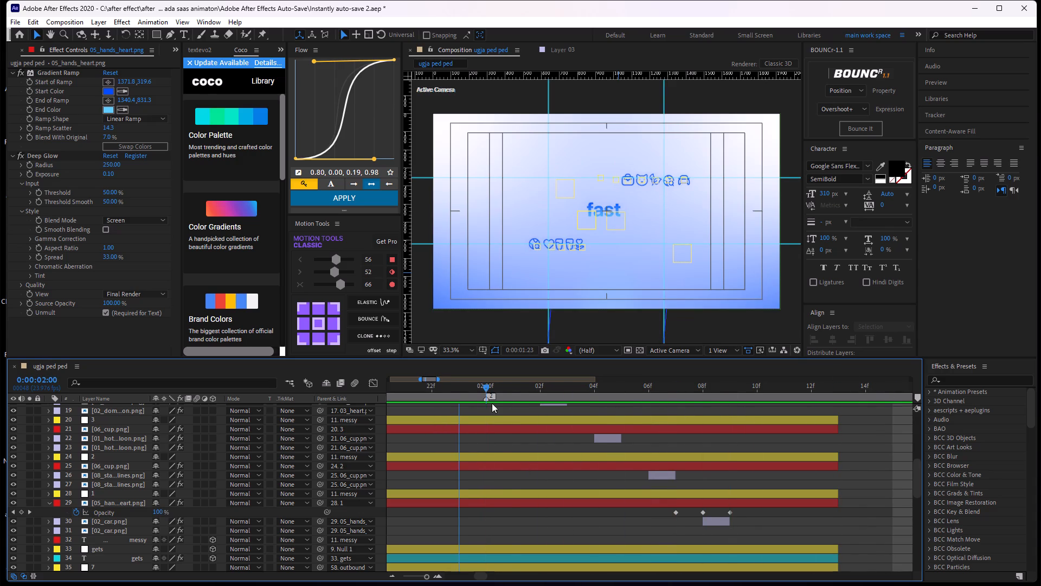
pyautogui.moveTo(492, 403); pyautogui.dragTo(497, 410)
pyautogui.click(509, 454)
pyautogui.click(529, 429)
pyautogui.keyDown('ctrl'); pyautogui.click(509, 445); pyautogui.keyUp('ctrl')
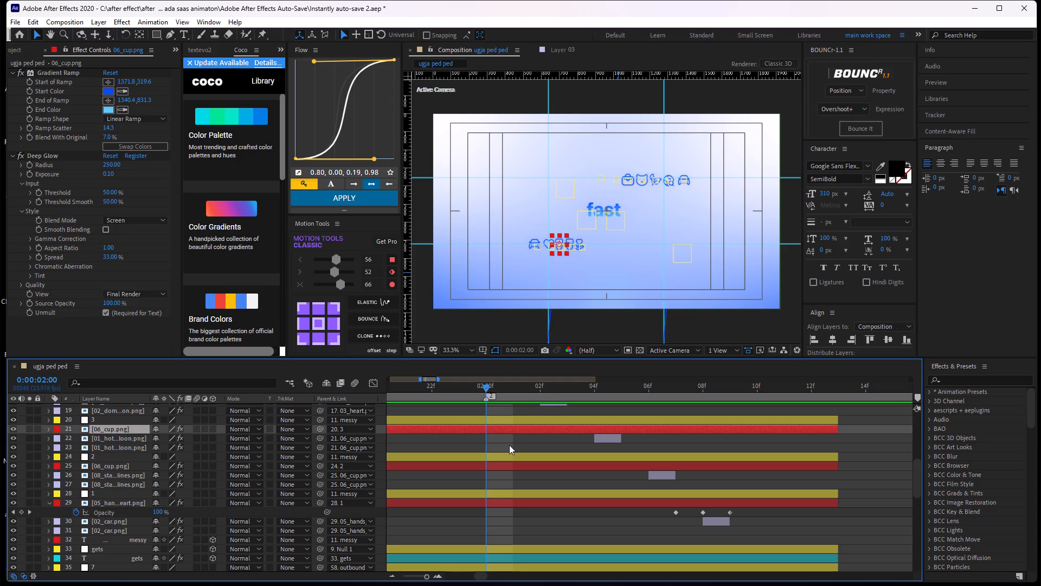
# Save the project and leave all layers deselected.
pyautogui.hotkey('ctrl', 's')
pyautogui.click(535, 440)
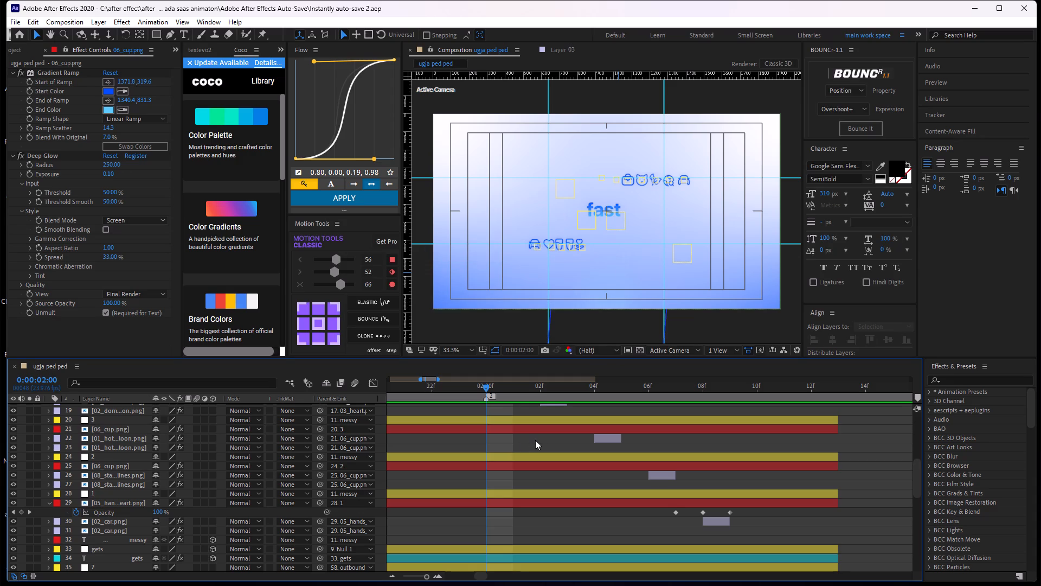
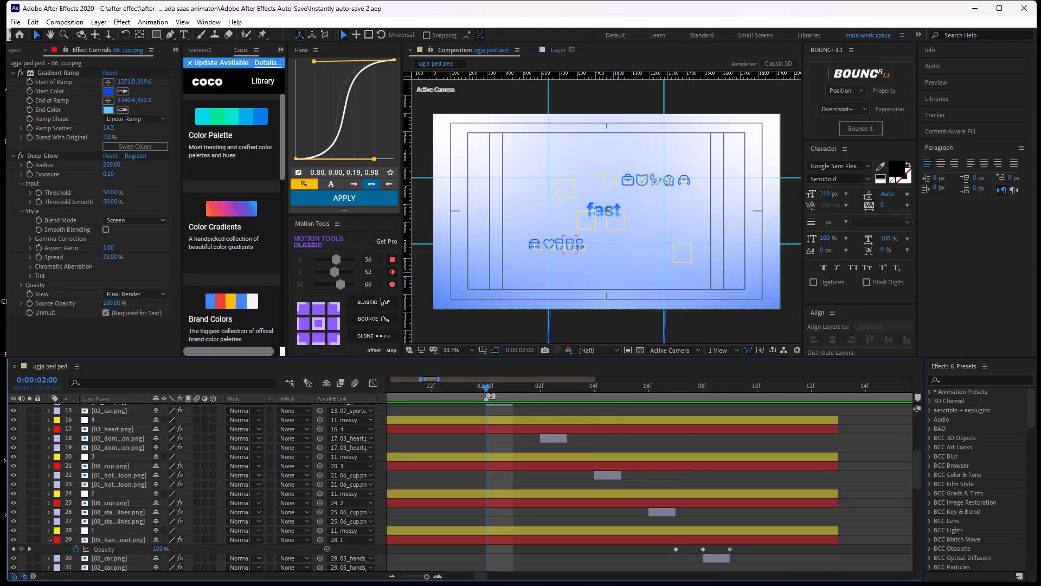
# Play and scrub repeatedly through the icon-swap flicker around 0:00:02:00 to review its timing.
pyautogui.press('space')
pyautogui.press('space')
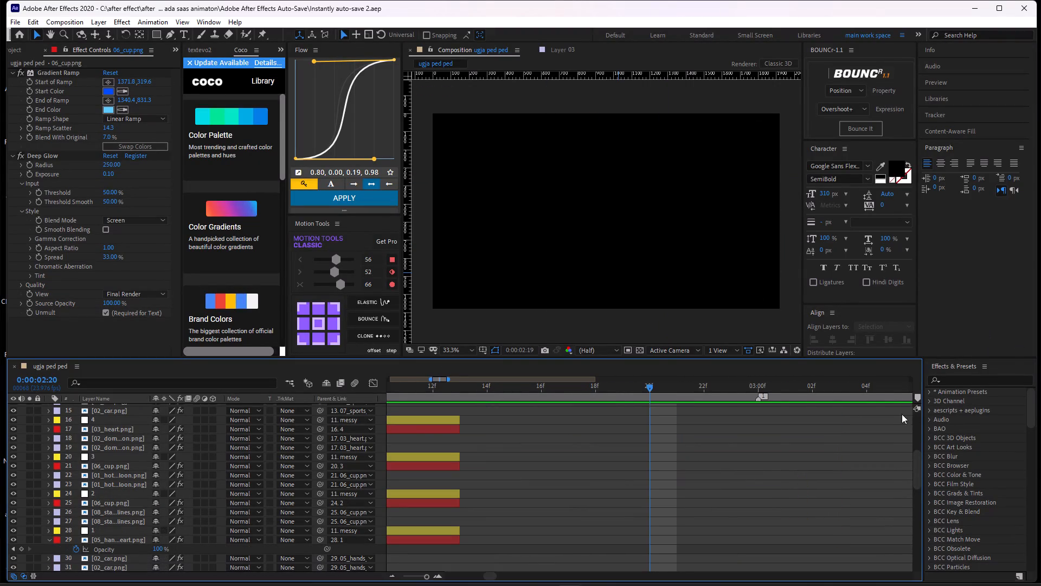
pyautogui.moveTo(658, 391); pyautogui.dragTo(488, 437)
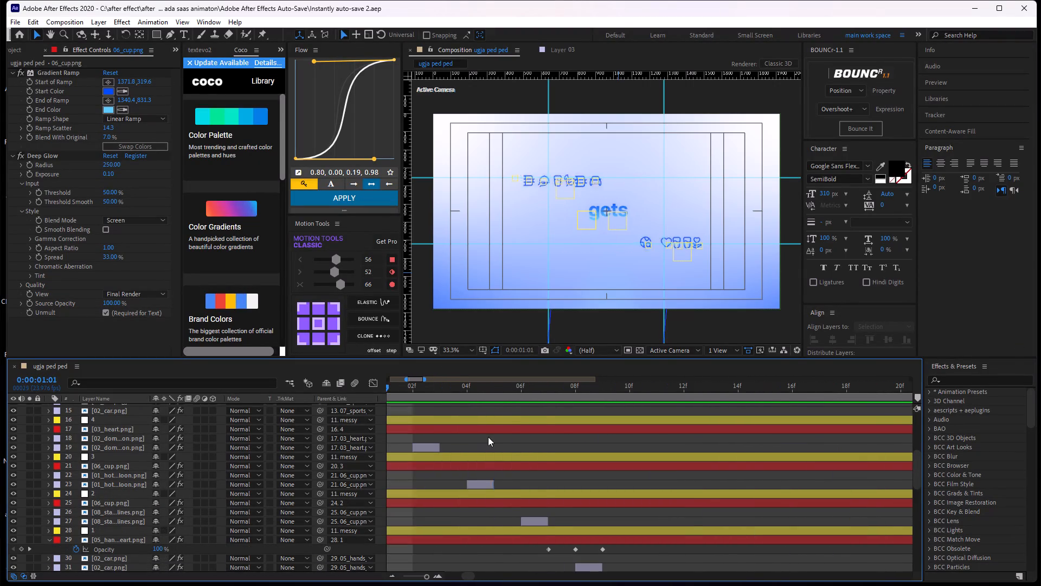
pyautogui.moveTo(488, 437); pyautogui.dragTo(511, 431)
pyautogui.press('space')
pyautogui.press('space')
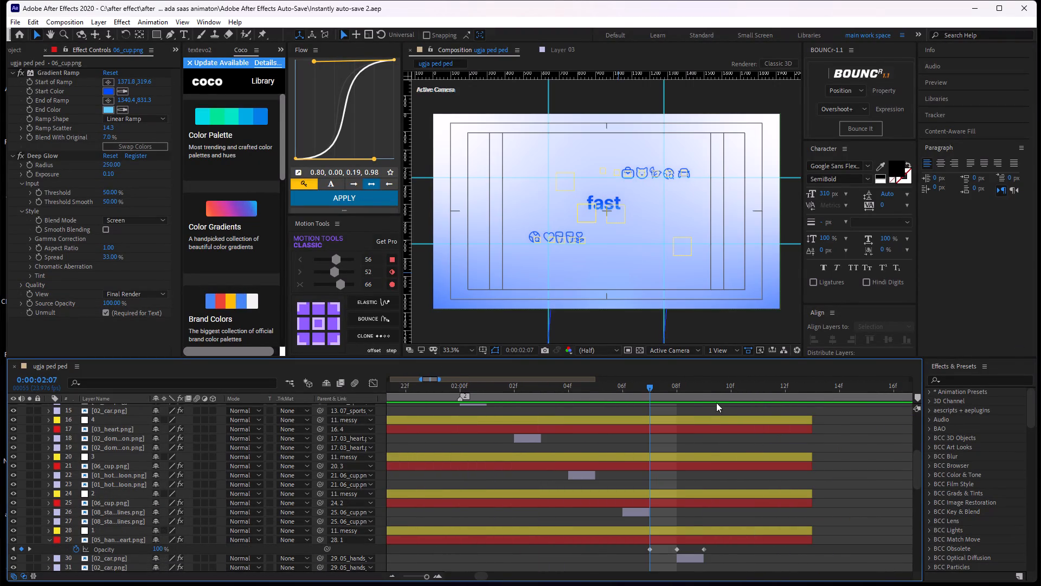
pyautogui.moveTo(648, 389); pyautogui.dragTo(663, 409)
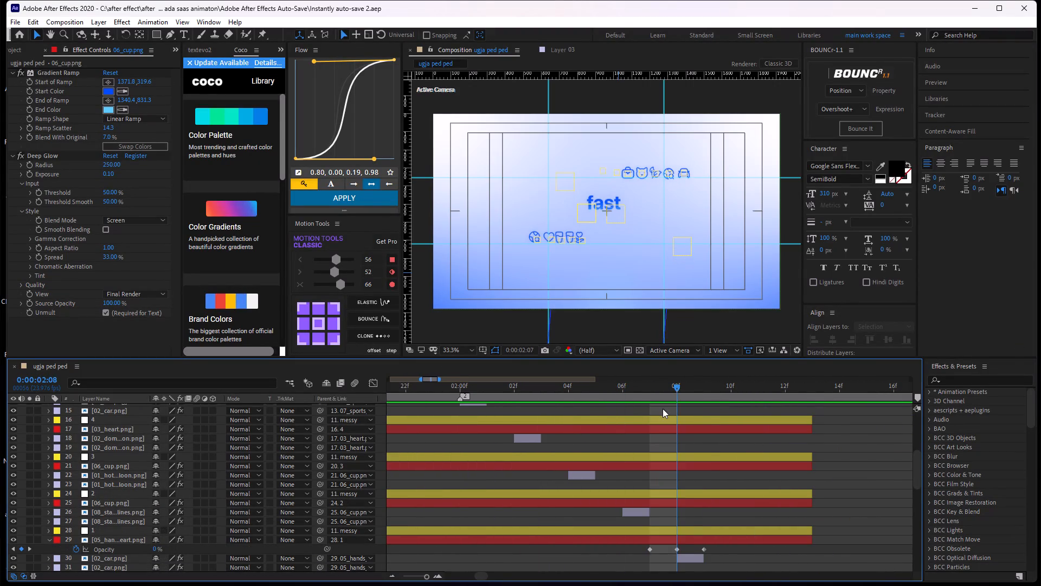
pyautogui.moveTo(663, 409); pyautogui.dragTo(440, 436)
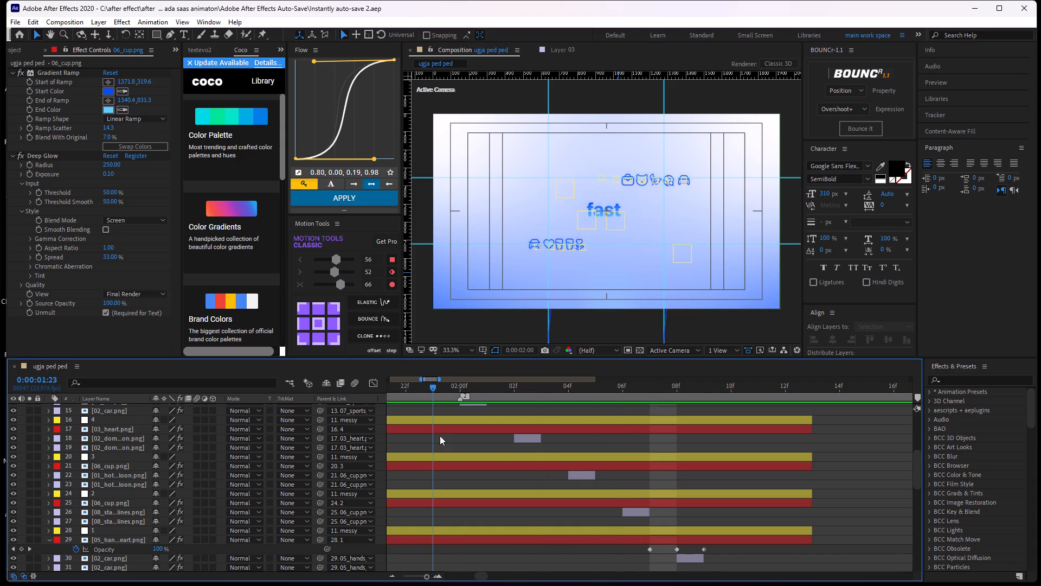
pyautogui.moveTo(440, 436); pyautogui.dragTo(429, 402)
pyautogui.press('space')
pyautogui.press('space')
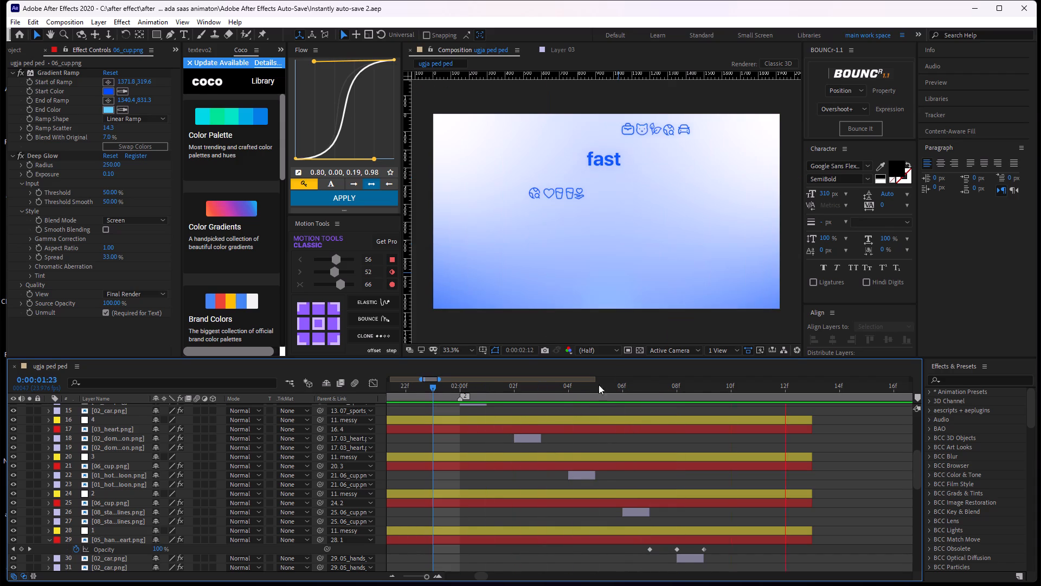
pyautogui.moveTo(784, 387); pyautogui.dragTo(470, 434)
pyautogui.press('space')
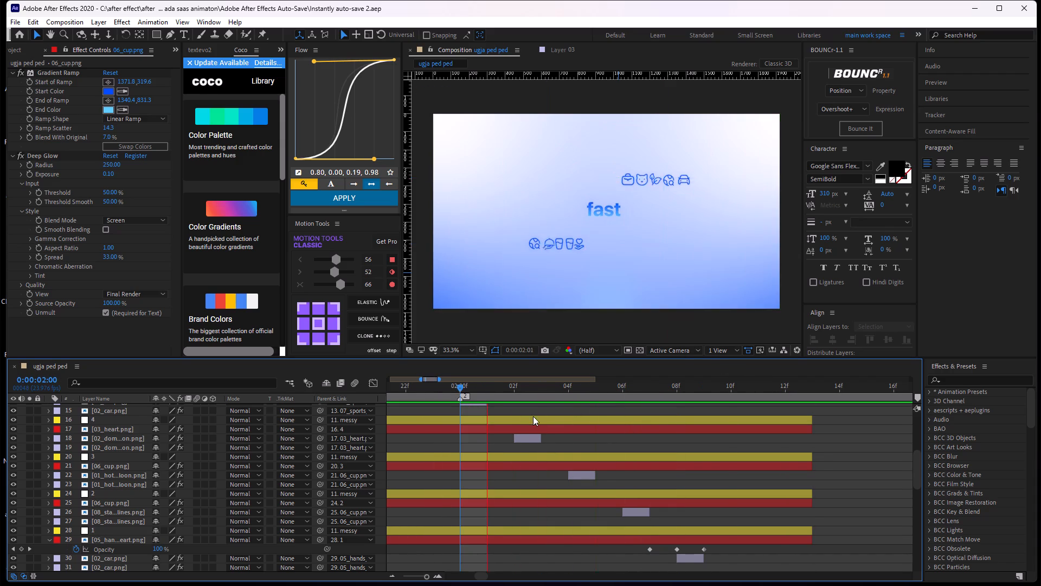
pyautogui.press('space')
pyautogui.moveTo(892, 388); pyautogui.dragTo(377, 487)
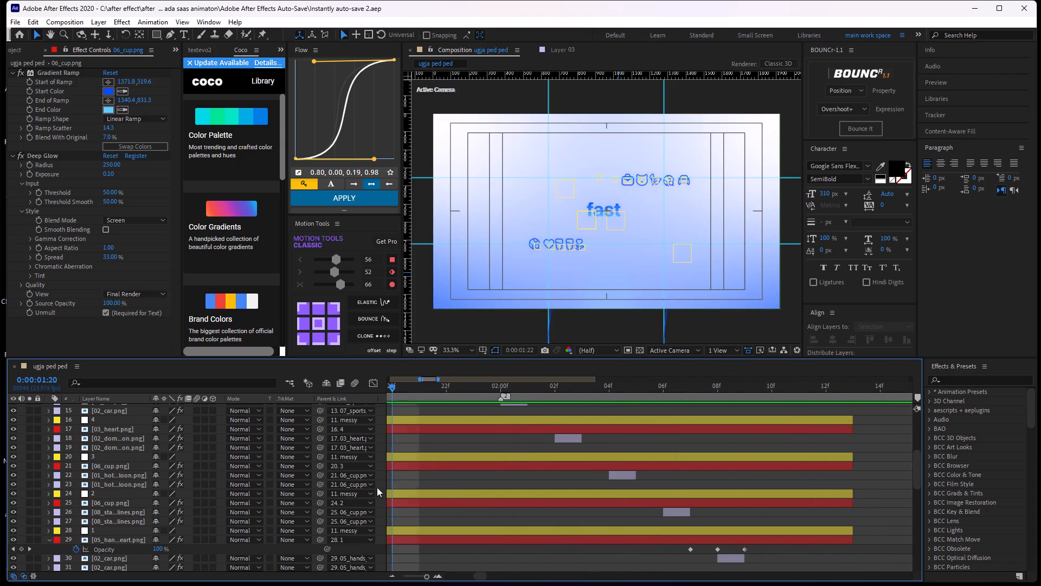
pyautogui.moveTo(377, 487); pyautogui.dragTo(377, 488)
pyautogui.press('space')
pyautogui.press('space')
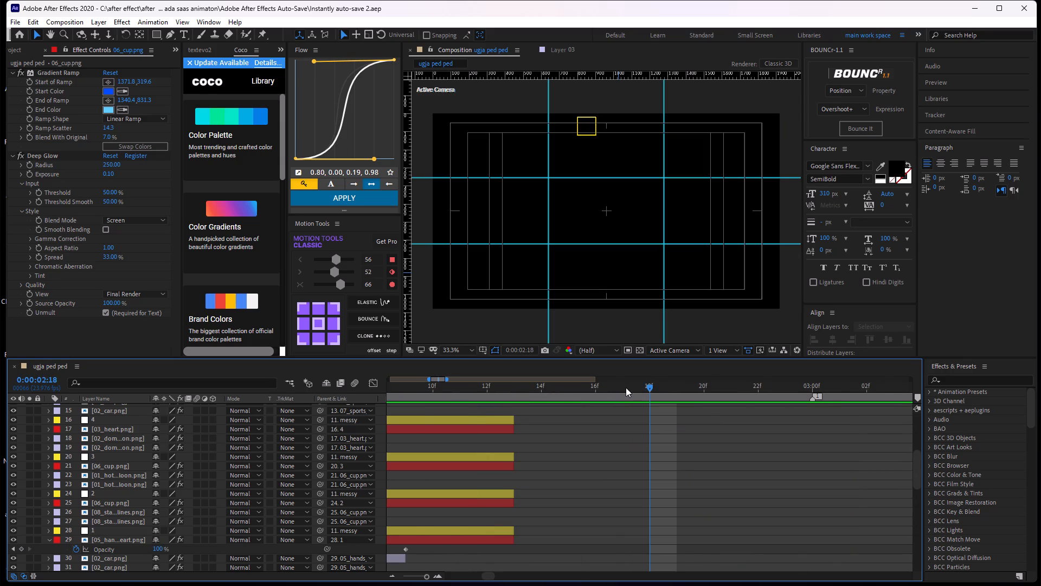
# Replay the icon flicker and the text's upward exit to examine the motion up to the scene's end around 0:00:02:13.
pyautogui.moveTo(653, 387); pyautogui.dragTo(866, 394)
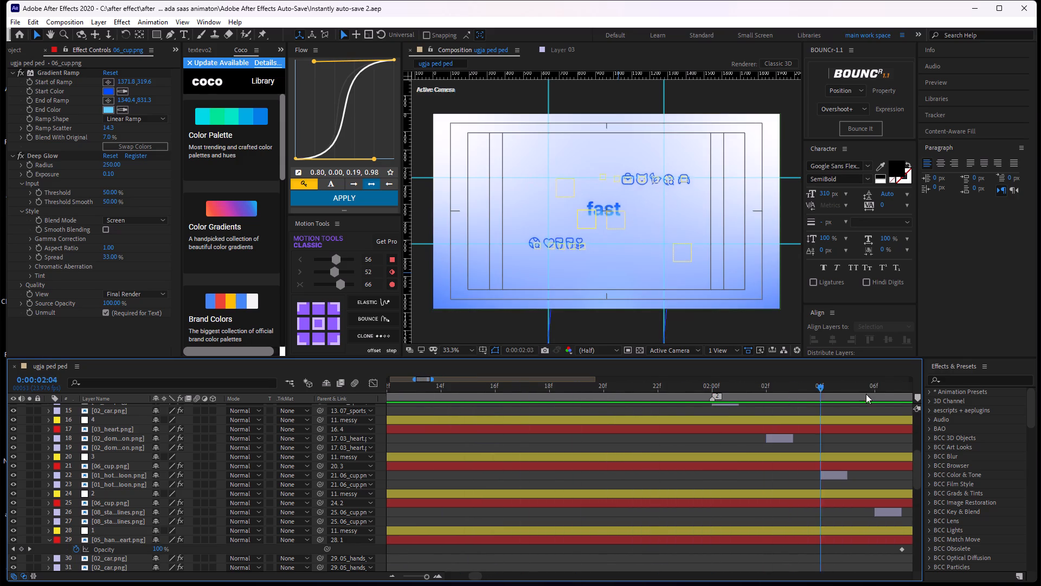
pyautogui.moveTo(866, 394); pyautogui.dragTo(587, 392)
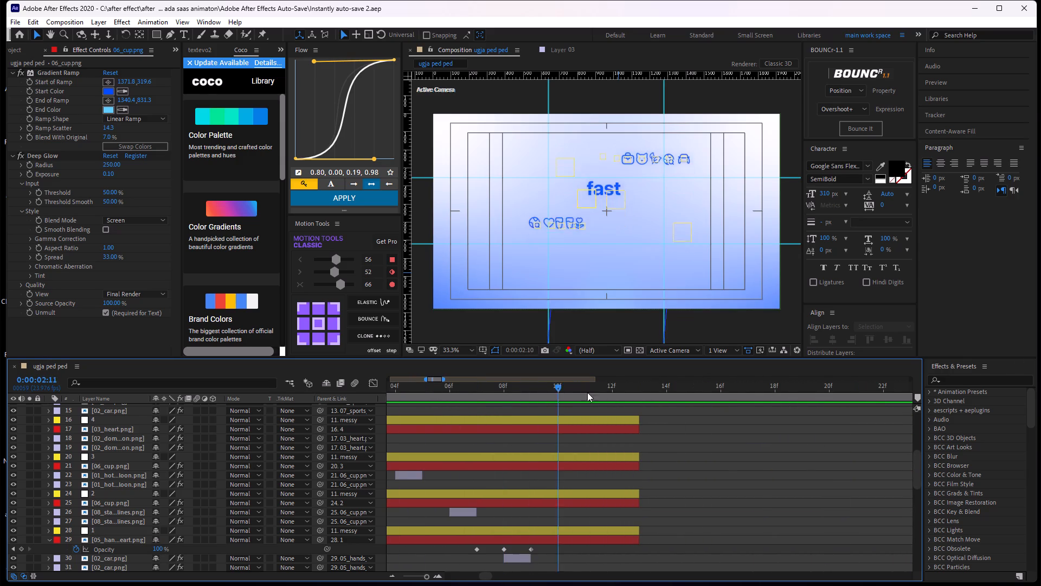
pyautogui.moveTo(587, 392); pyautogui.dragTo(413, 439)
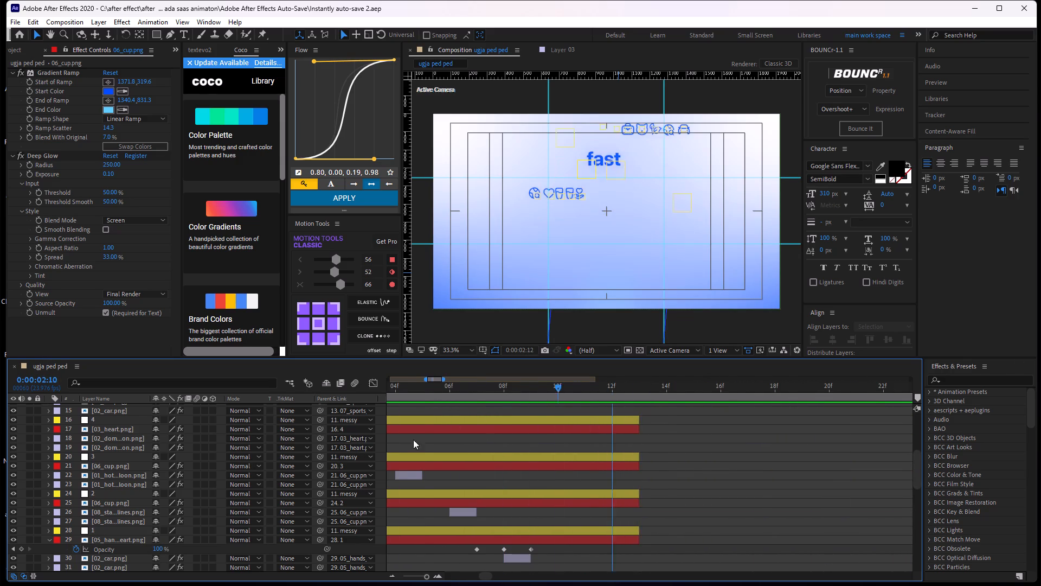
pyautogui.moveTo(413, 439); pyautogui.dragTo(389, 442)
pyautogui.press('space')
pyautogui.press('space')
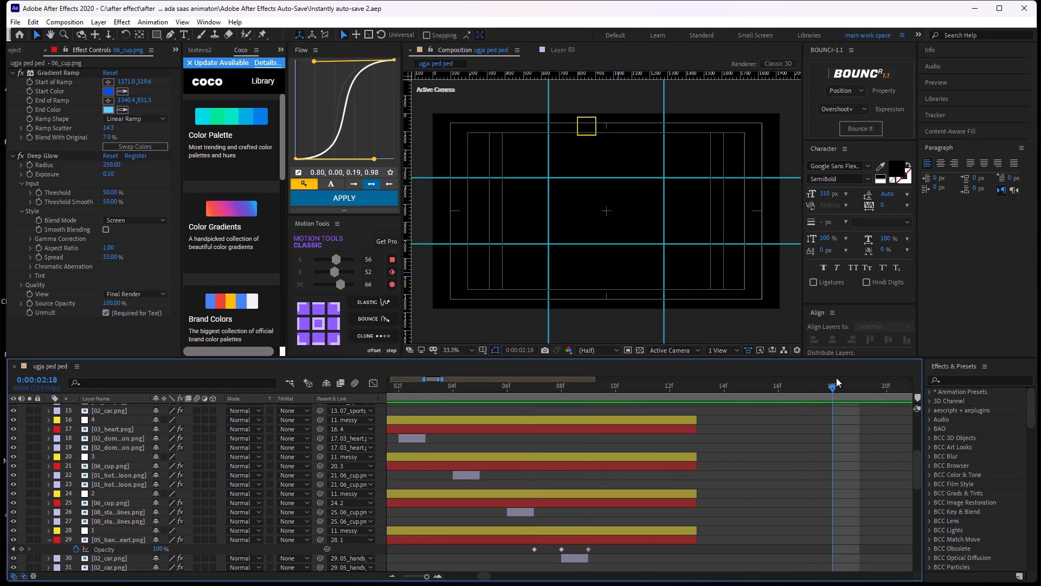
pyautogui.moveTo(838, 390); pyautogui.dragTo(550, 433)
pyautogui.press('space')
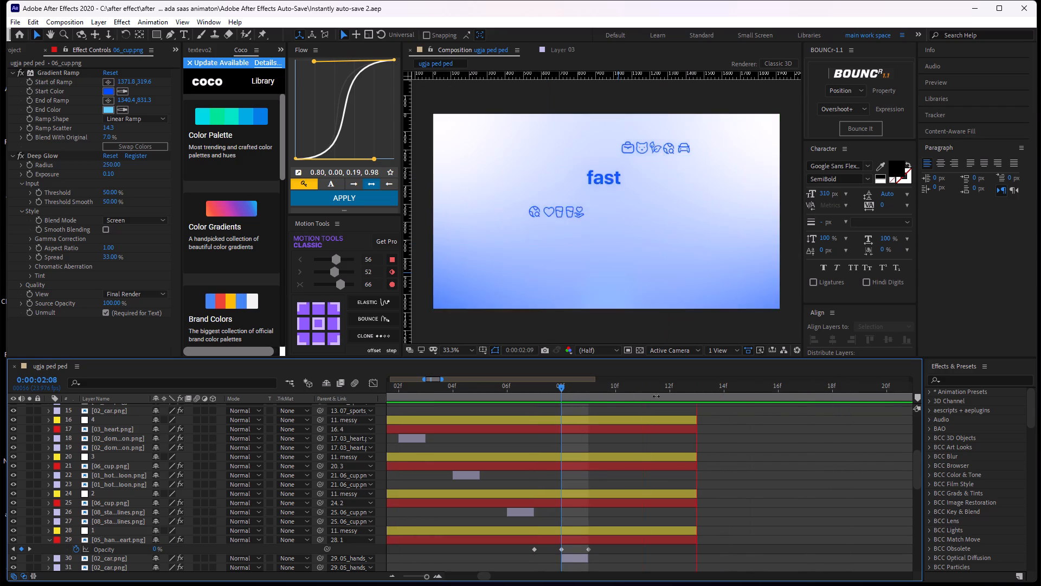
pyautogui.press('space')
pyautogui.moveTo(884, 385); pyautogui.dragTo(486, 403)
pyautogui.press('space')
pyautogui.press('space')
pyautogui.moveTo(755, 387); pyautogui.dragTo(558, 430)
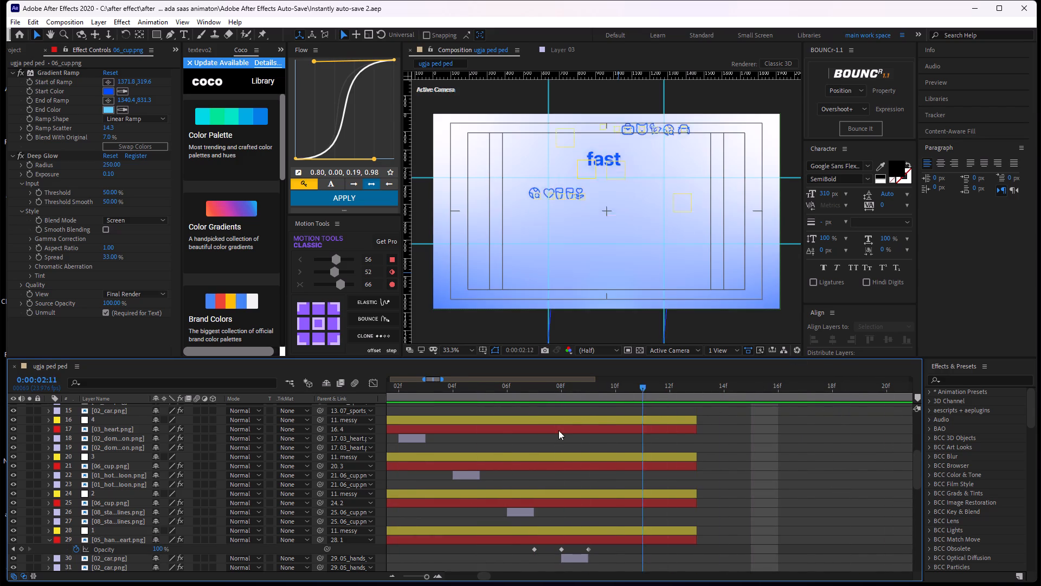
pyautogui.moveTo(558, 430); pyautogui.dragTo(539, 415)
pyautogui.press('space')
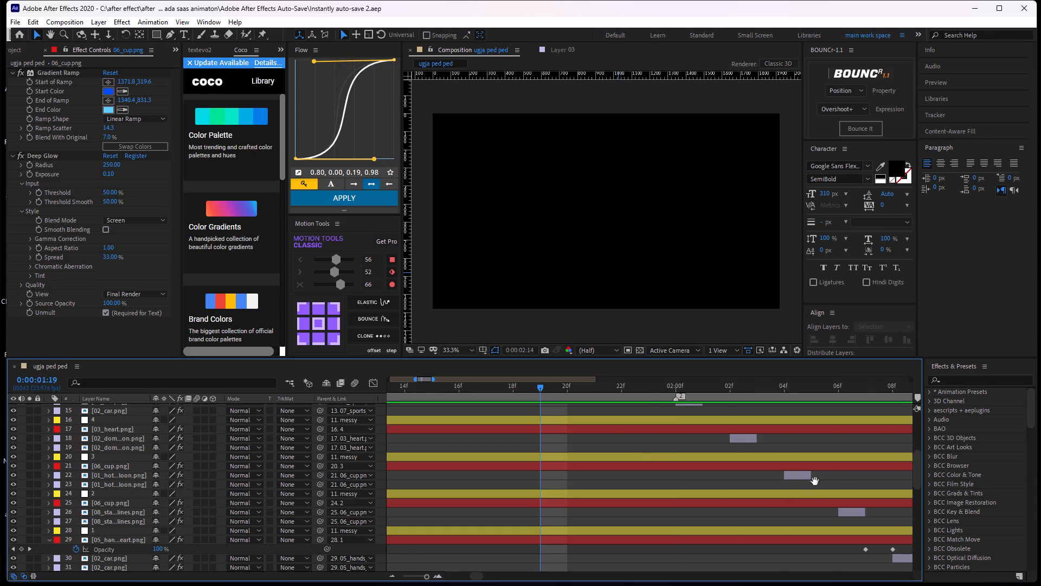
pyautogui.press('space')
pyautogui.moveTo(654, 385); pyautogui.dragTo(390, 415)
pyautogui.press('space')
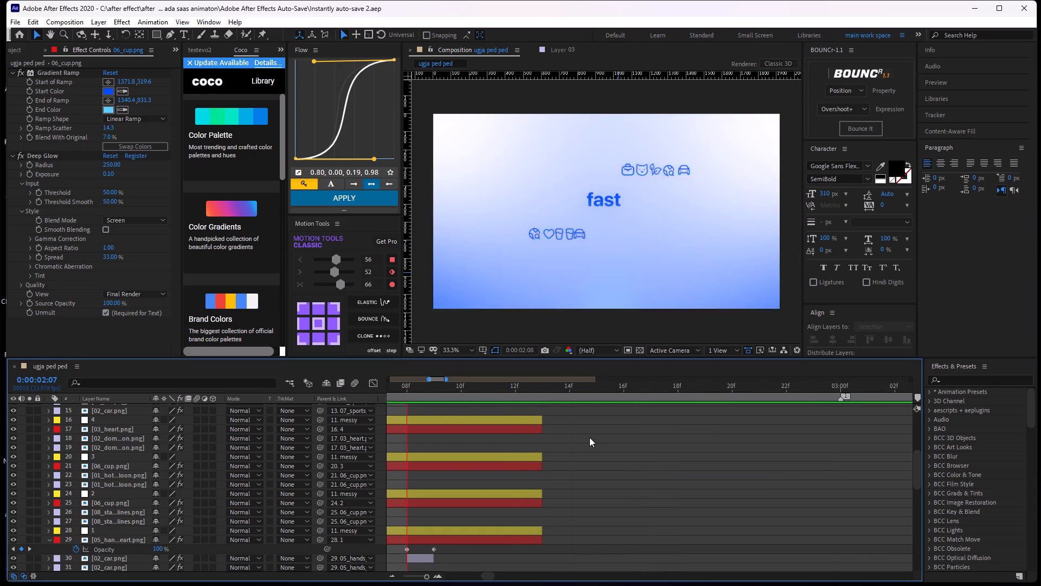
pyautogui.press('space')
# Place the playhead at 0:00:02:13 and turn on the visibility of the gradient and 03 layers.
pyautogui.moveTo(547, 403); pyautogui.dragTo(546, 485, button='middle')
pyautogui.moveTo(577, 421); pyautogui.dragTo(580, 509, button='middle')
pyautogui.scroll(1, 581, 509)
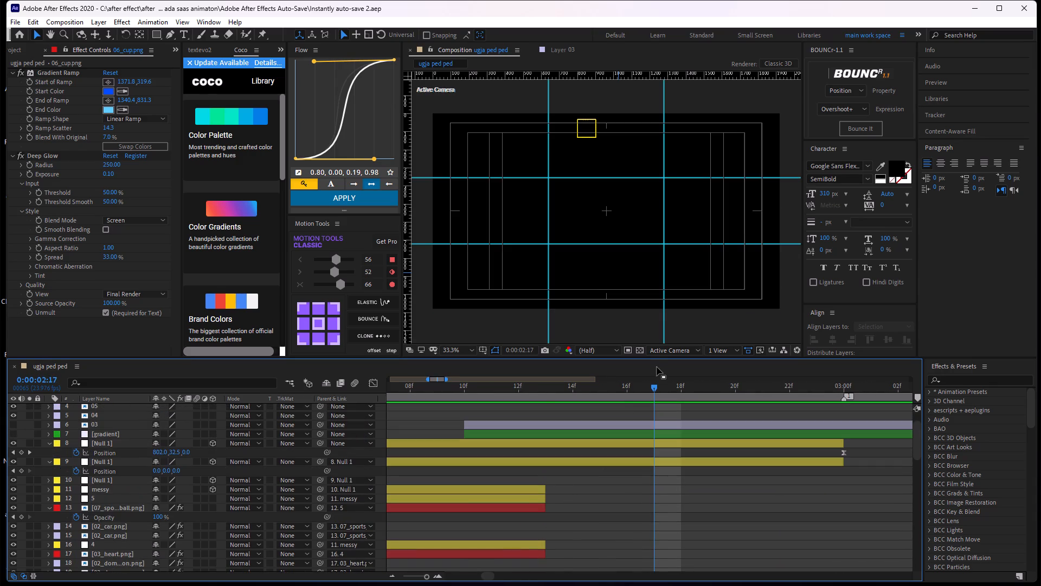
pyautogui.moveTo(652, 383); pyautogui.dragTo(558, 412)
pyautogui.moveTo(562, 435); pyautogui.dragTo(563, 465, button='middle')
pyautogui.click(563, 465)
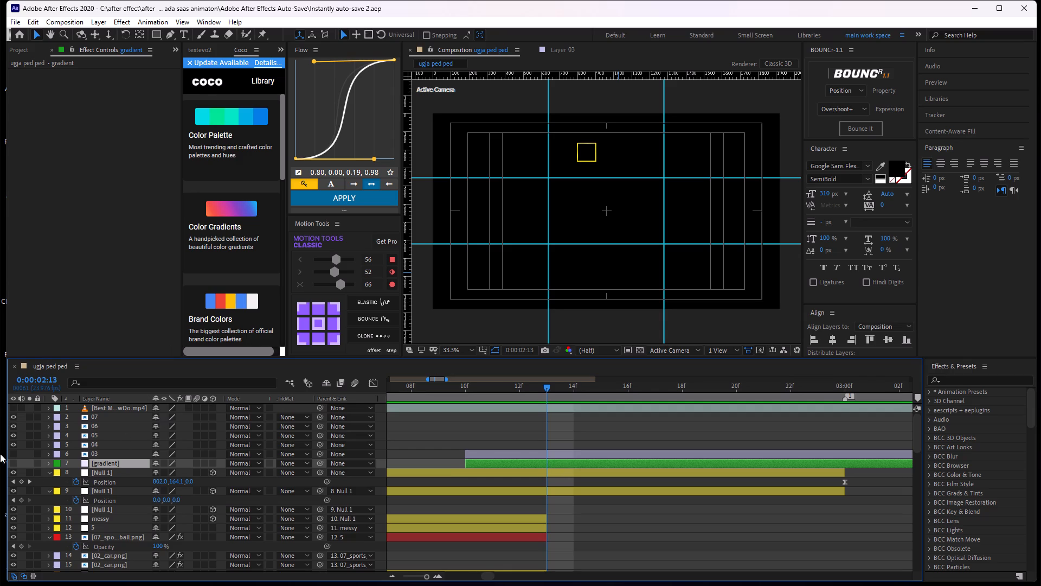
pyautogui.click(15, 464)
pyautogui.click(15, 449)
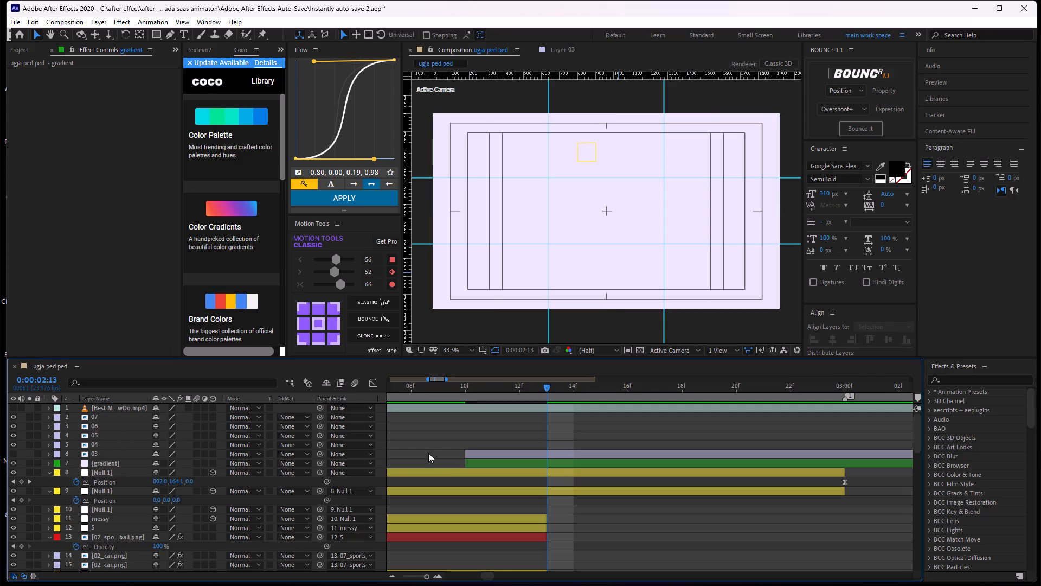
pyautogui.click(16, 453)
# Make the 03 and gradient layers begin at 0:00:02:13, where the messy scene ends, and scrub across the cut to check it.
pyautogui.click(462, 463)
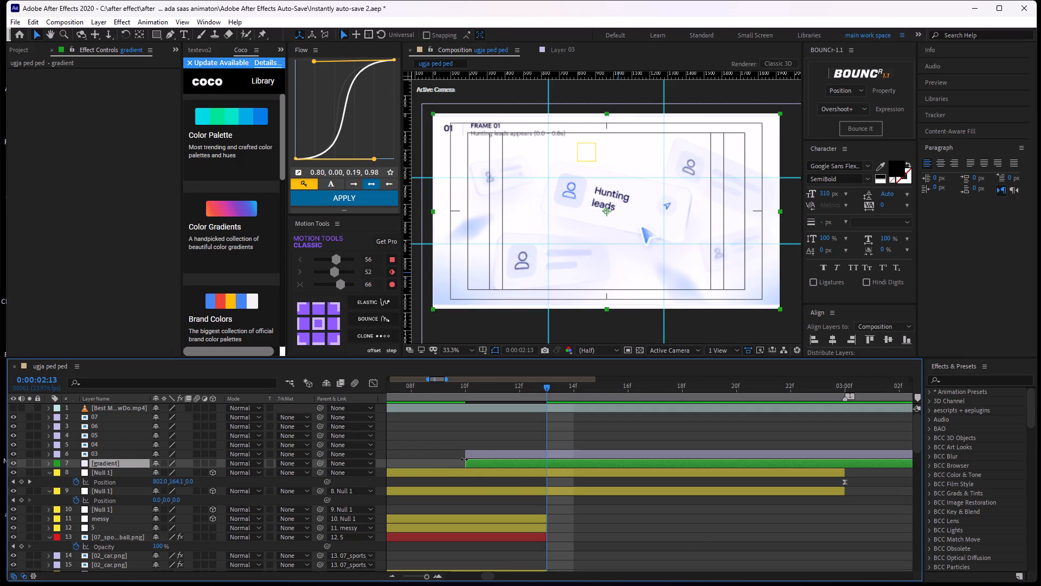
pyautogui.keyDown('shift'); pyautogui.moveTo(464, 454); pyautogui.dragTo(551, 459); pyautogui.keyUp('shift')
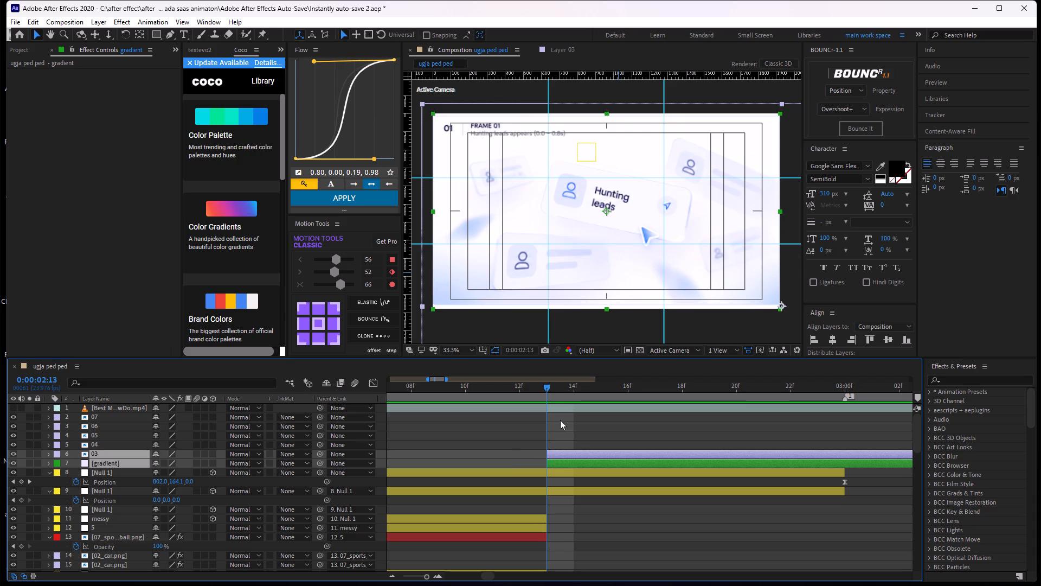
pyautogui.click(560, 419)
pyautogui.moveTo(549, 380); pyautogui.dragTo(504, 403)
pyautogui.moveTo(542, 384); pyautogui.dragTo(498, 402)
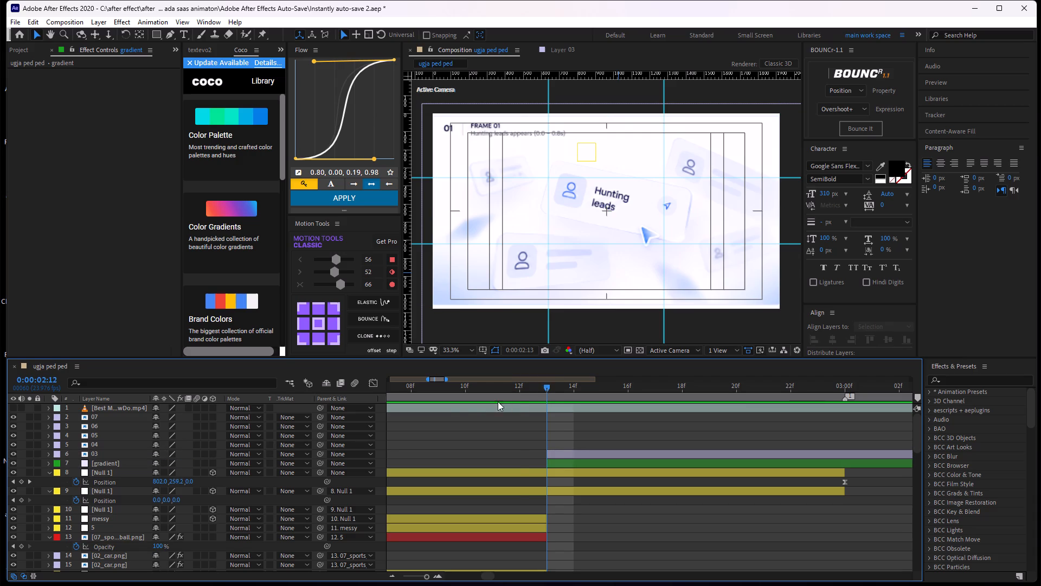
pyautogui.moveTo(498, 402); pyautogui.dragTo(542, 411)
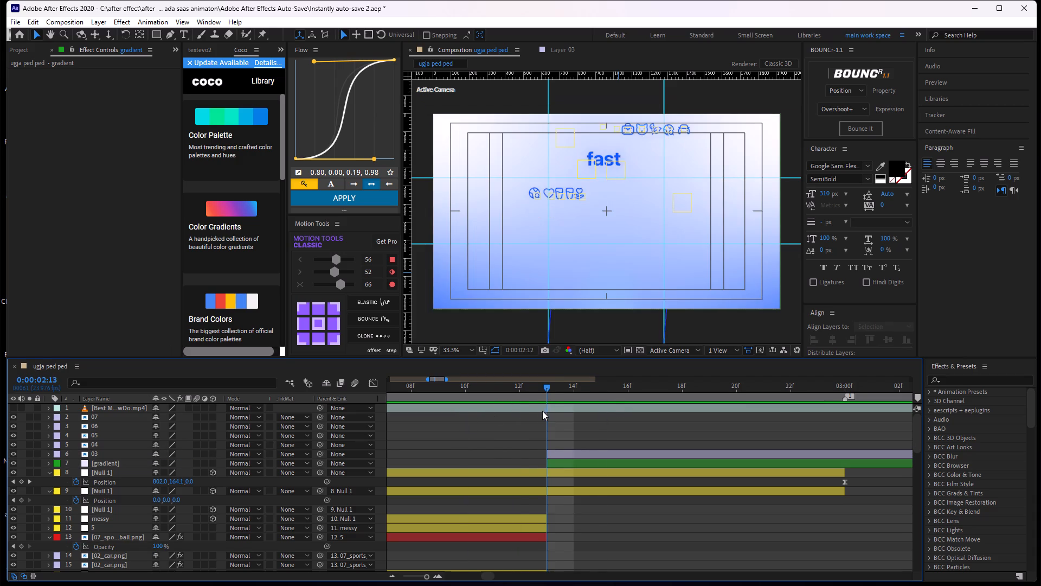
pyautogui.moveTo(542, 411); pyautogui.dragTo(529, 422)
# Add a new null object directly above the gradient layer.
pyautogui.click(559, 460)
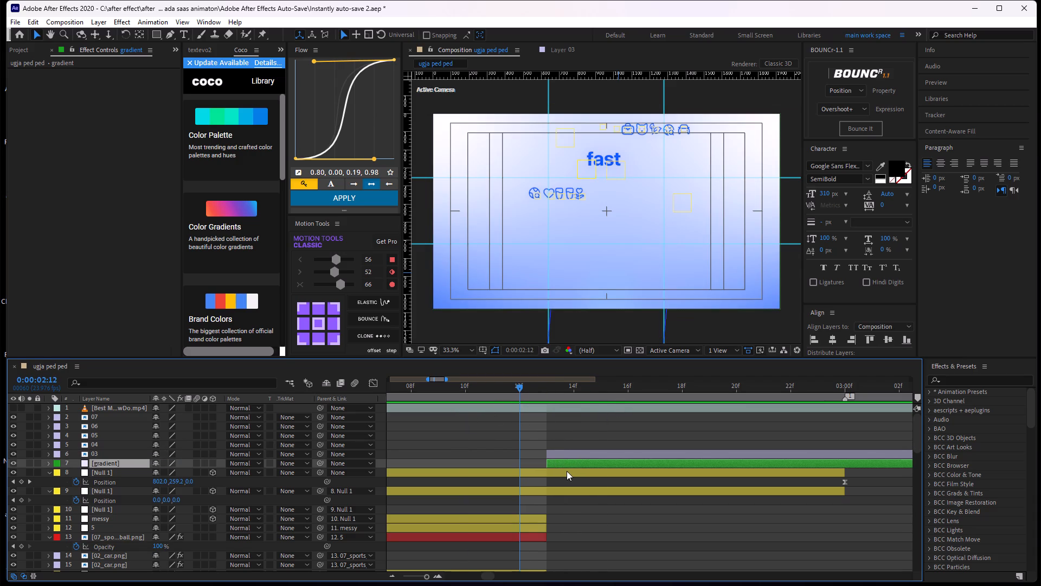
pyautogui.hotkey('ctrl', 'alt', 'shift', 'y')
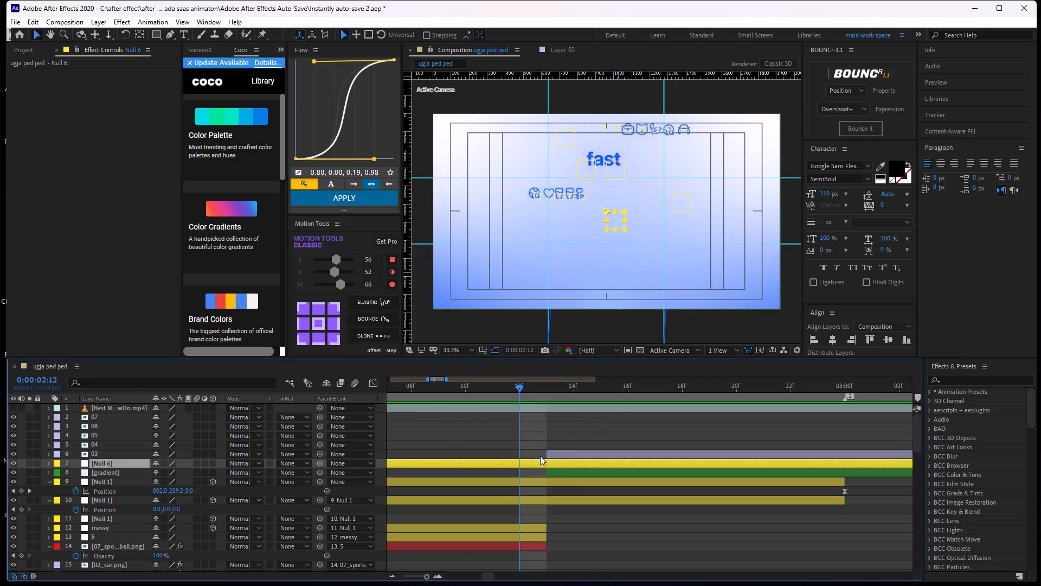
# Parent the gradient layer to the 03 layer.
pyautogui.click(552, 472)
pyautogui.moveTo(322, 473); pyautogui.dragTo(258, 474)
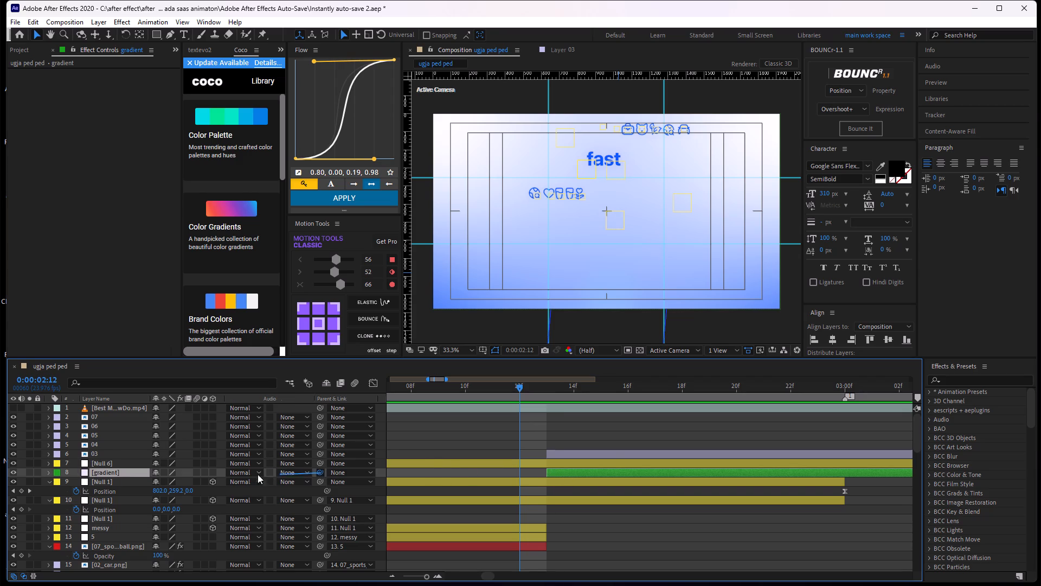
pyautogui.moveTo(258, 474); pyautogui.dragTo(128, 455)
# Reveal the new null's Position property and set its first Position keyframe at 0:00:02:00.
pyautogui.click(567, 464)
pyautogui.press('p')
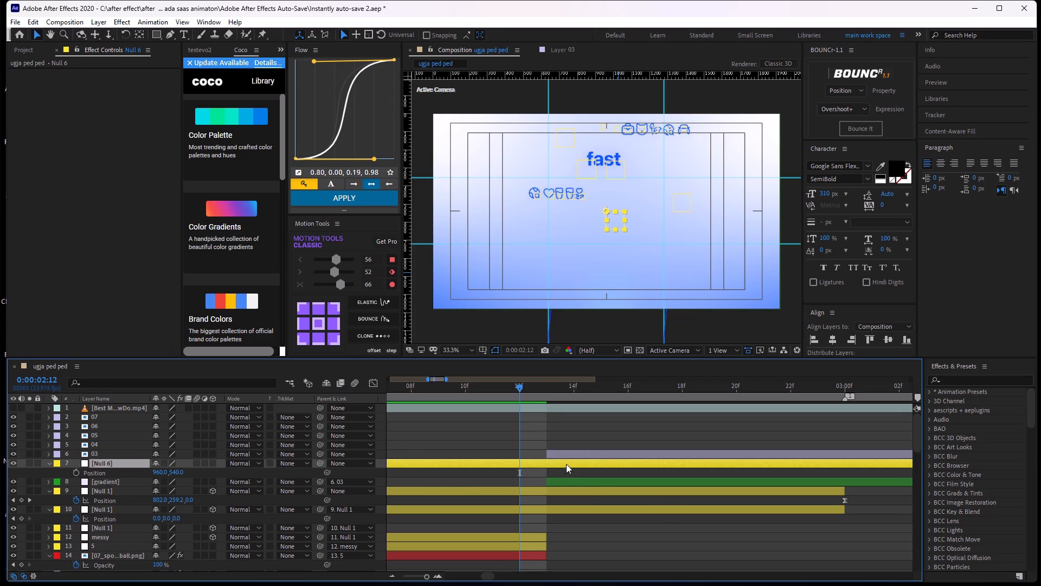
pyautogui.moveTo(516, 388); pyautogui.dragTo(519, 422)
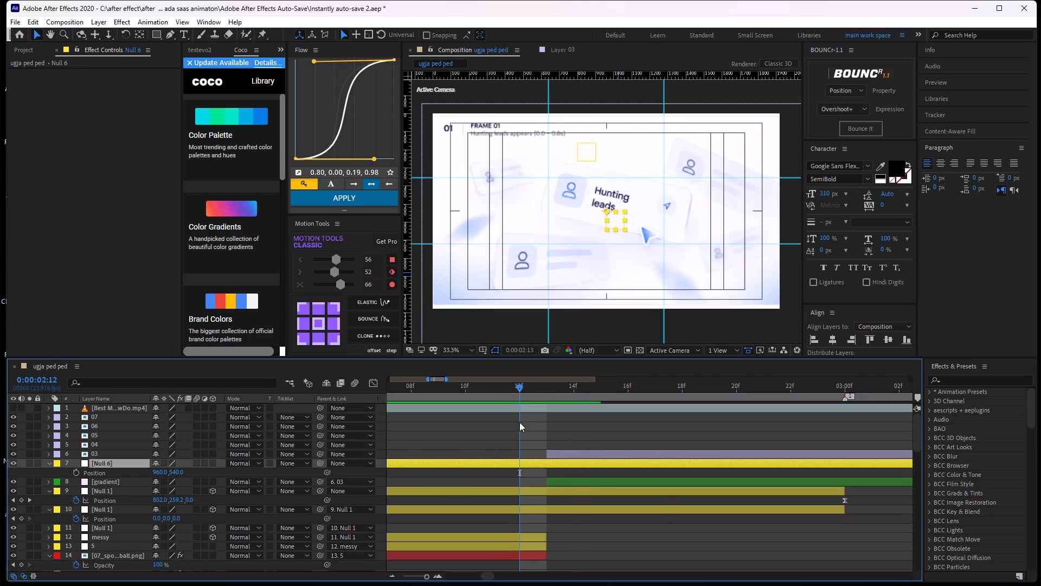
pyautogui.moveTo(519, 422); pyautogui.dragTo(487, 432)
pyautogui.scroll(1, 541, 470)
pyautogui.keyDown('alt'); pyautogui.scroll(-1, 549, 470); pyautogui.keyUp('alt')
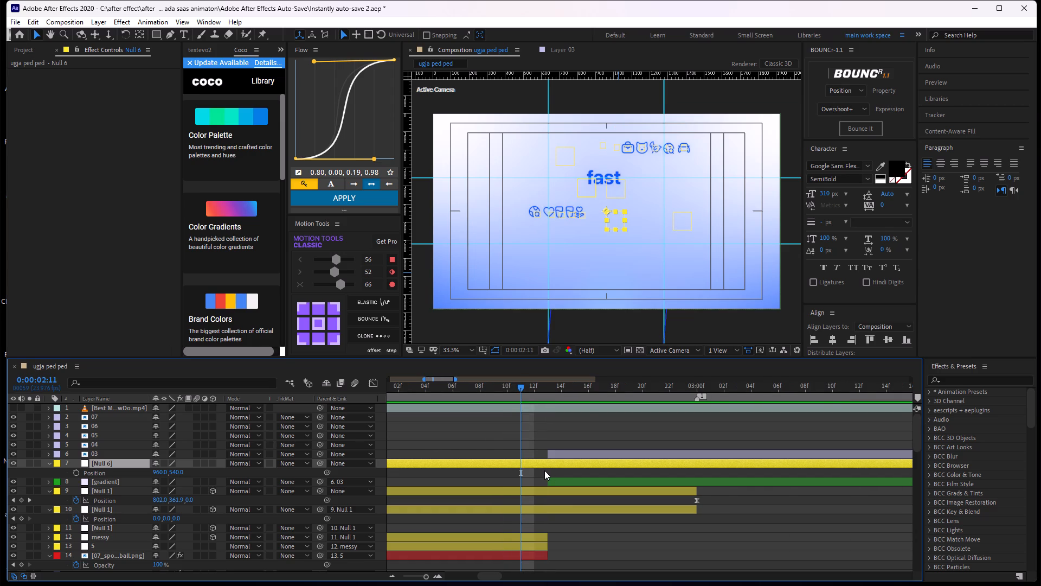
pyautogui.moveTo(519, 391); pyautogui.dragTo(264, 447)
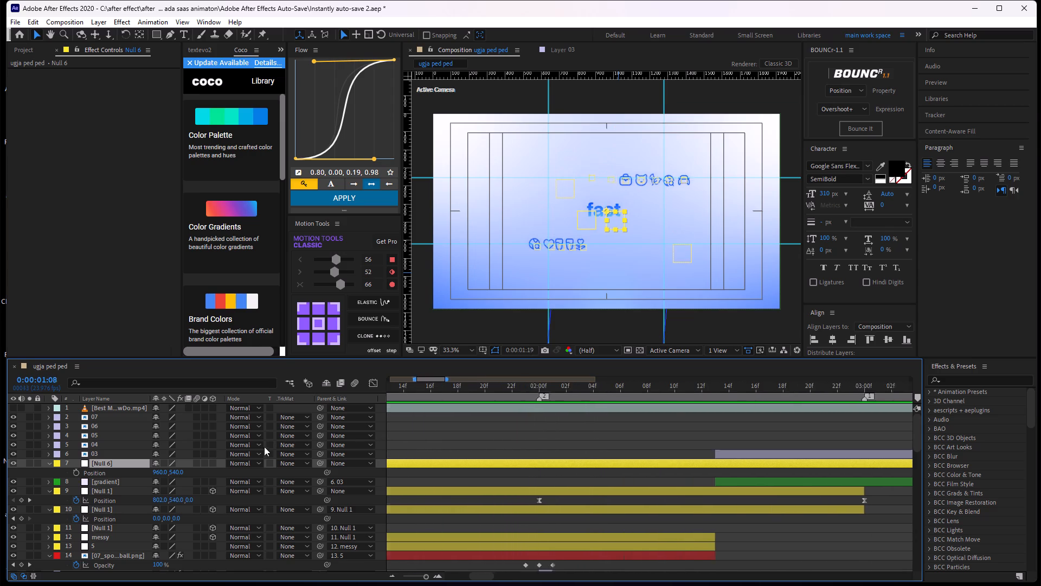
pyautogui.moveTo(264, 447); pyautogui.dragTo(685, 444)
pyautogui.moveTo(736, 444); pyautogui.dragTo(646, 467, button='middle')
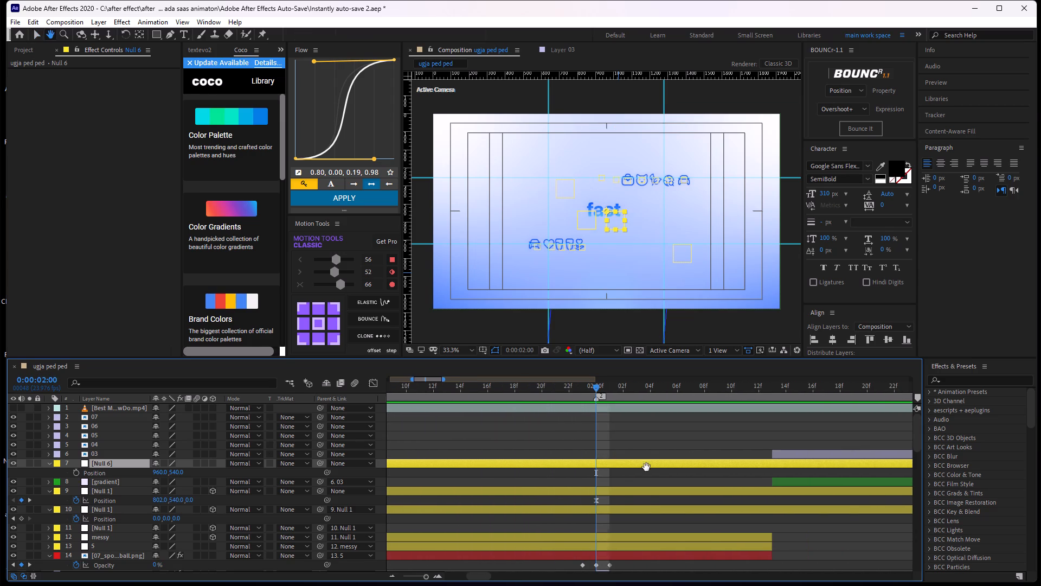
pyautogui.moveTo(646, 467); pyautogui.dragTo(585, 483, button='middle')
pyautogui.press('p')
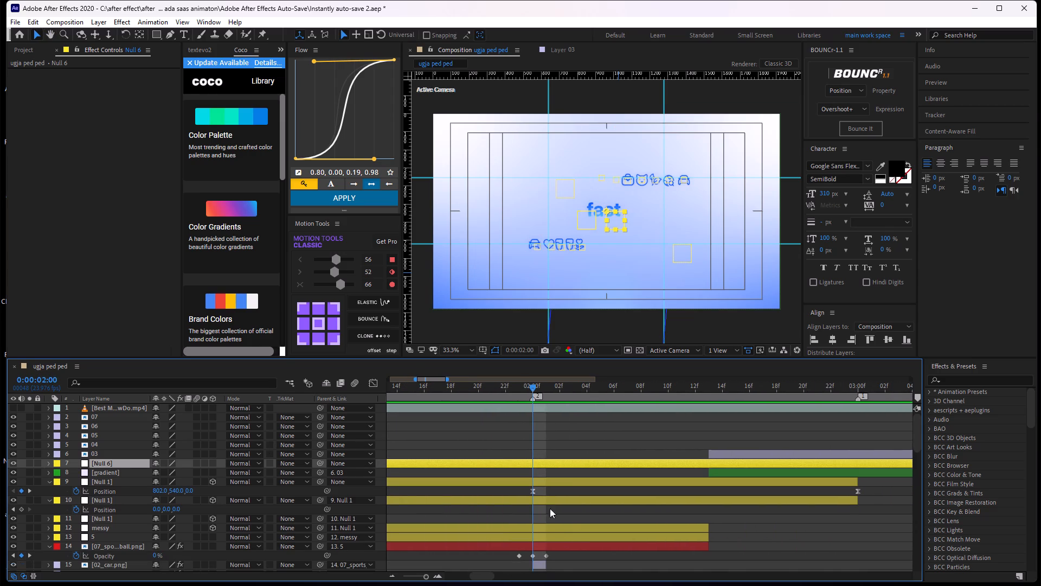
pyautogui.press('p')
pyautogui.click(80, 472)
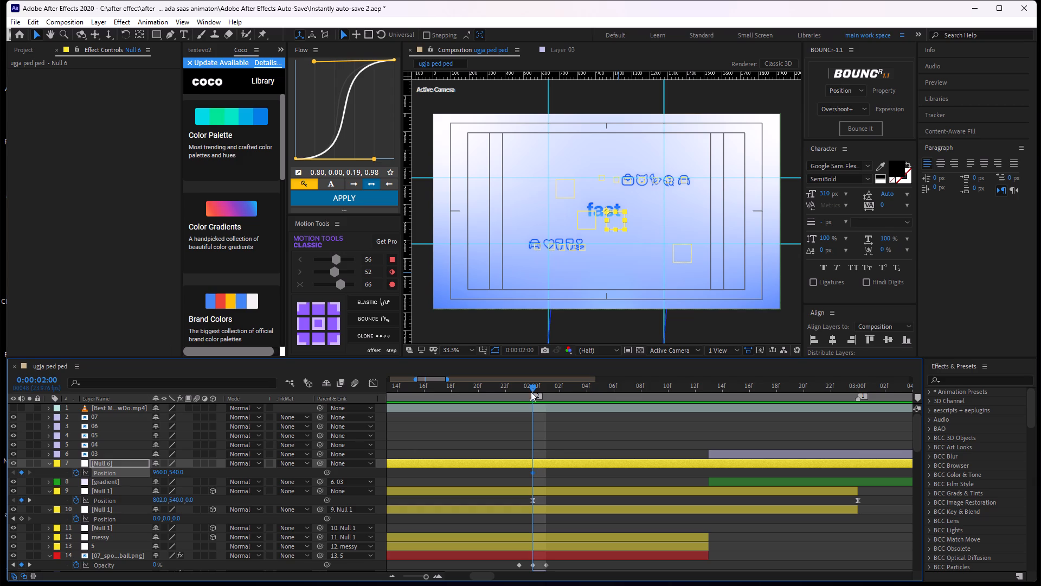
# Move Null 6's Position keyframe from 0:00:02:00 to 0:00:03:00.
pyautogui.moveTo(535, 385); pyautogui.dragTo(854, 416)
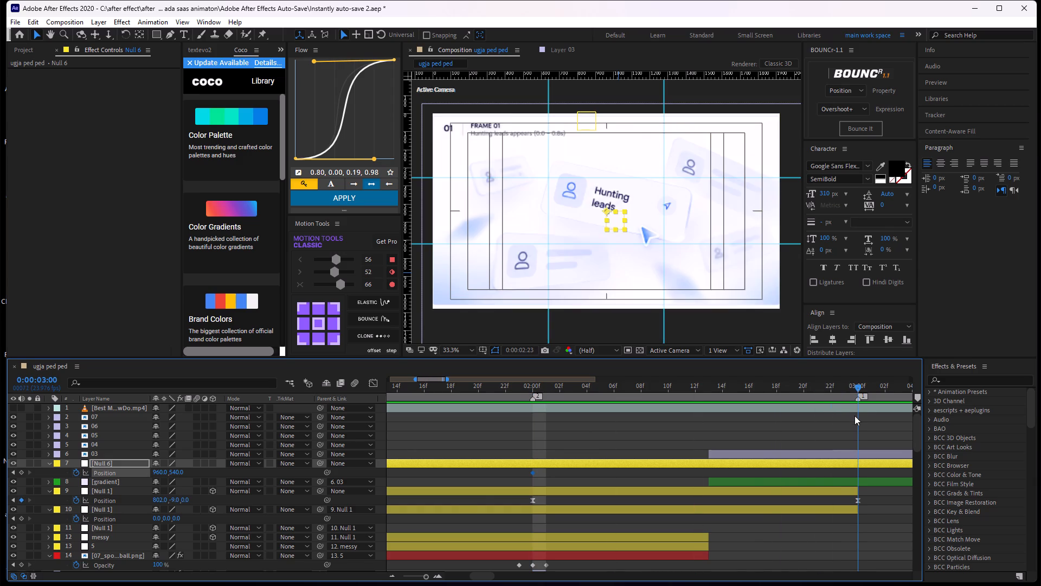
pyautogui.moveTo(854, 416); pyautogui.dragTo(856, 416)
pyautogui.moveTo(535, 473); pyautogui.dragTo(807, 462)
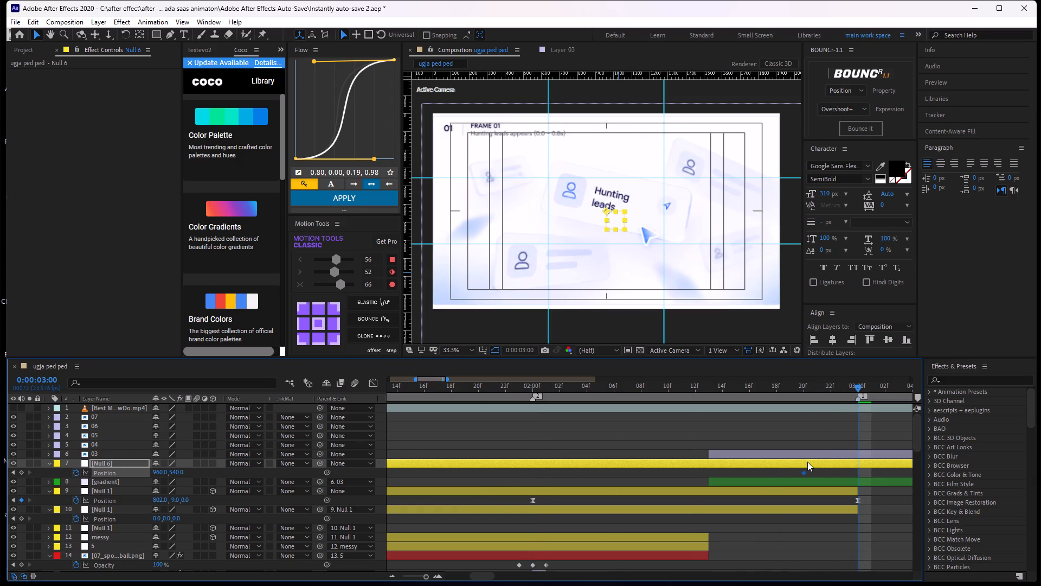
pyautogui.moveTo(807, 462); pyautogui.dragTo(860, 461)
# Make the 03 layer begin at 0:00:02:00 and key Null 6's Y position at 735 at that time.
pyautogui.moveTo(857, 385); pyautogui.dragTo(589, 457)
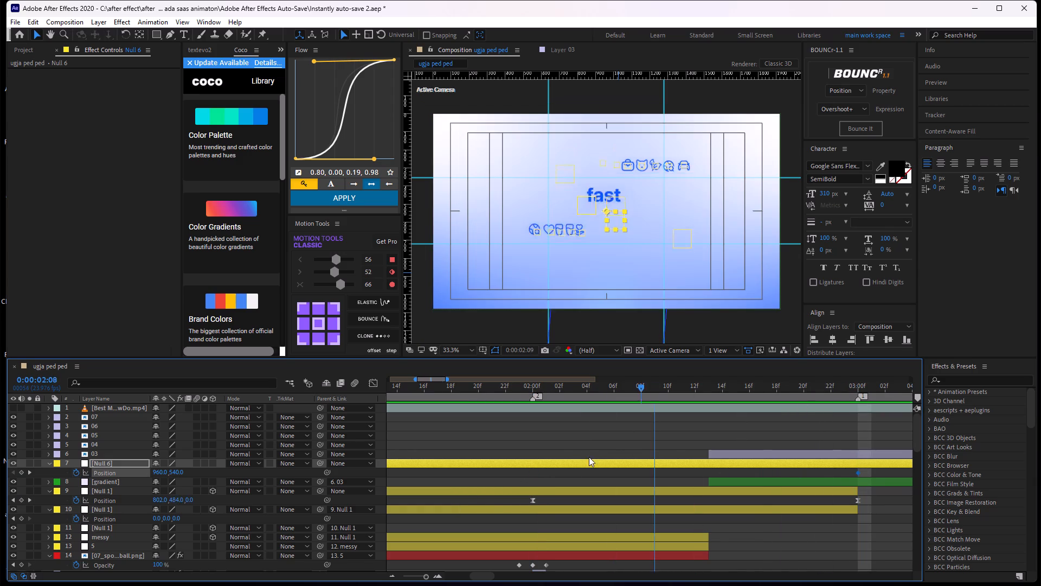
pyautogui.moveTo(589, 457); pyautogui.dragTo(538, 470)
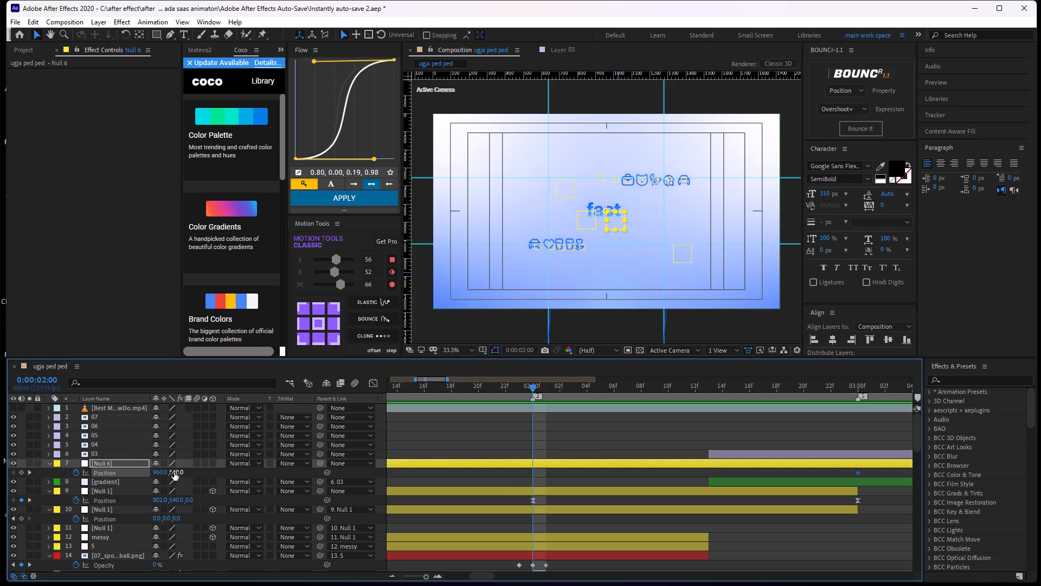
pyautogui.moveTo(711, 453); pyautogui.dragTo(579, 467)
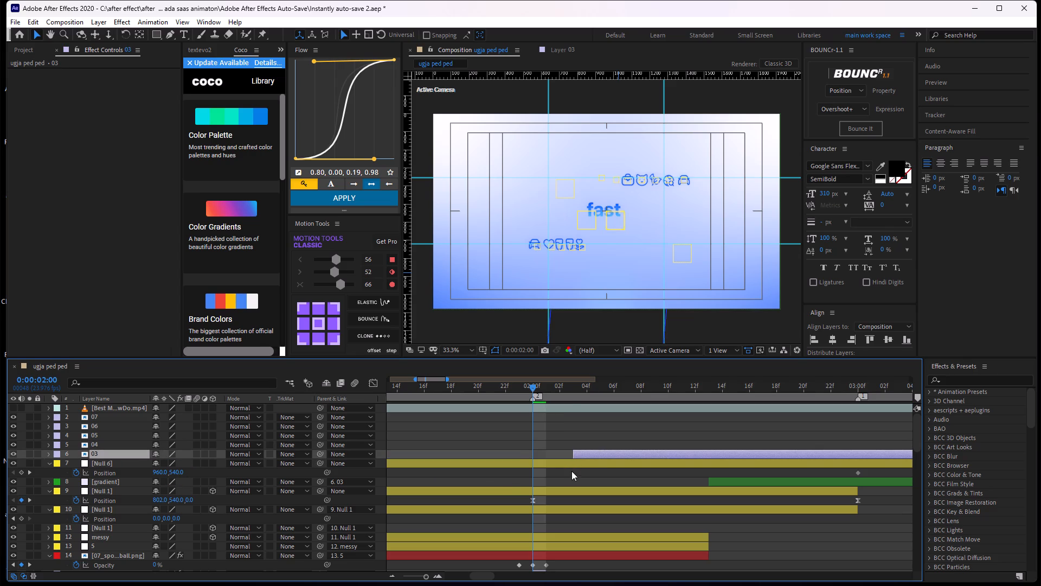
pyautogui.moveTo(177, 474); pyautogui.dragTo(295, 461)
pyautogui.moveTo(569, 453); pyautogui.dragTo(526, 467)
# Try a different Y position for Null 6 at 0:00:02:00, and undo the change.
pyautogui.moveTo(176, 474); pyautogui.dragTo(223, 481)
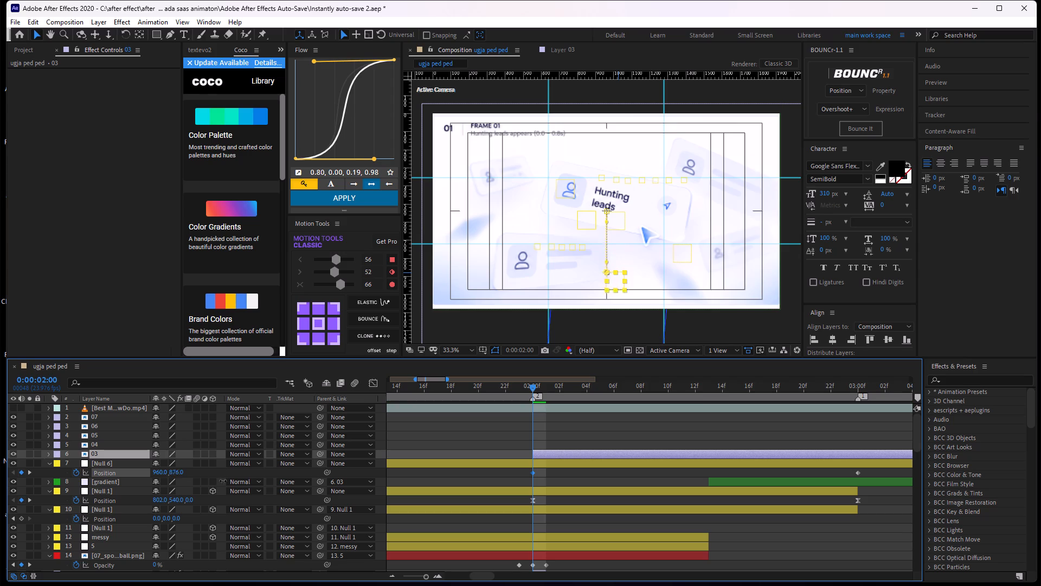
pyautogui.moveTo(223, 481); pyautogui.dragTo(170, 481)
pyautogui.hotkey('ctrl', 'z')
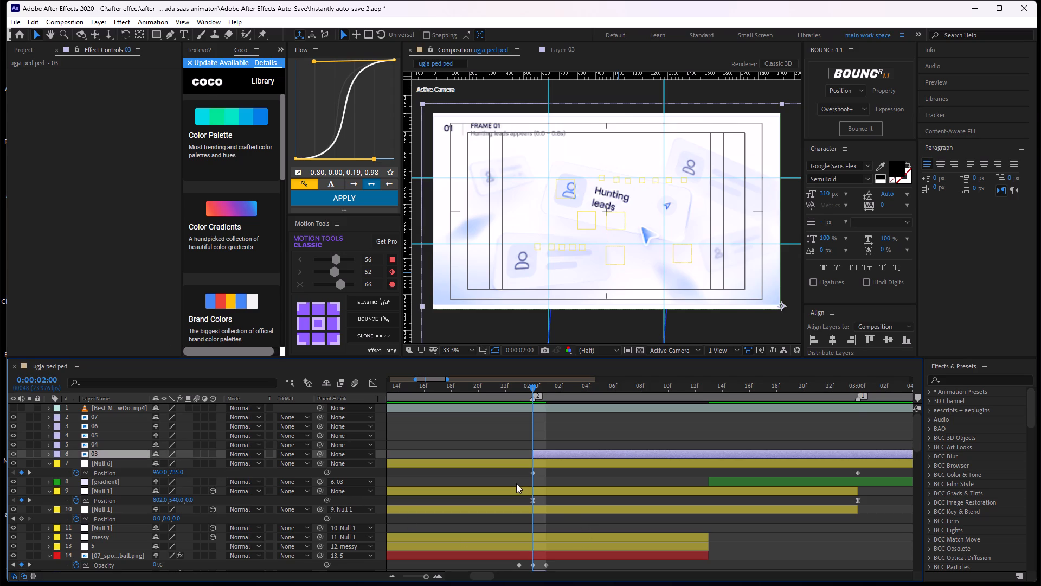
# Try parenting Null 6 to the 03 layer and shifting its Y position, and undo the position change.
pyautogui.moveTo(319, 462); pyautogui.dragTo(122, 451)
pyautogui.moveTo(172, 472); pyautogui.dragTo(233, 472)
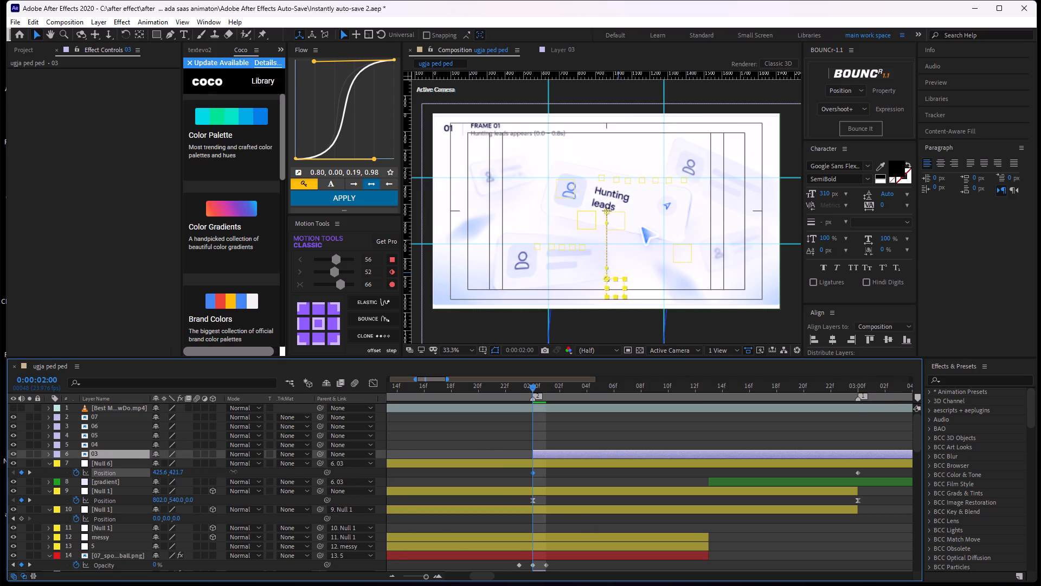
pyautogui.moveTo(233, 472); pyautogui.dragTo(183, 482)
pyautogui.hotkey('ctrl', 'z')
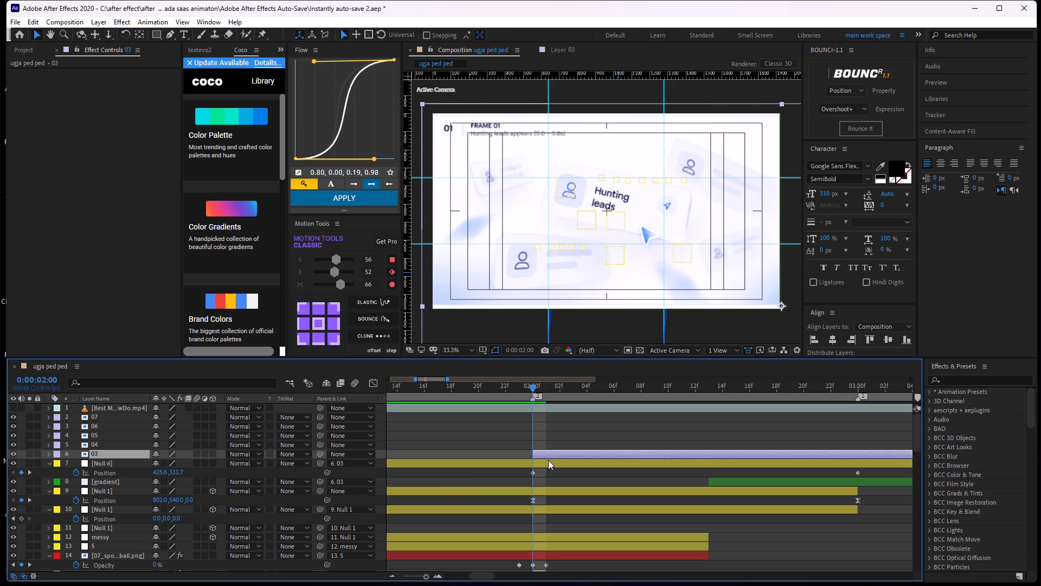
# Remove Null 6's parent and parent the 03 layer to Null 6.
pyautogui.click(554, 458)
pyautogui.click(526, 469)
pyautogui.click(544, 463)
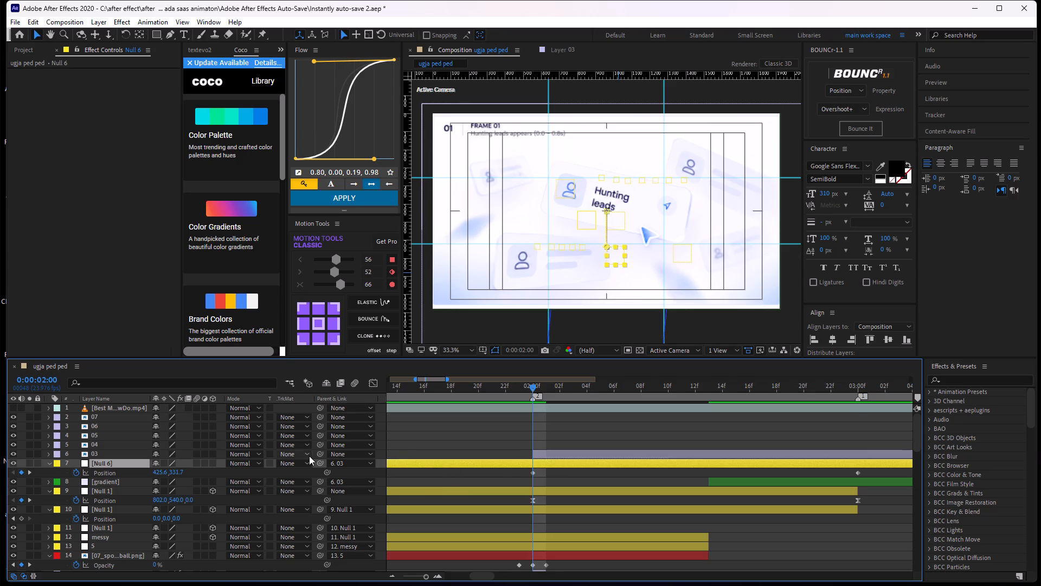
pyautogui.moveTo(320, 451); pyautogui.dragTo(121, 463)
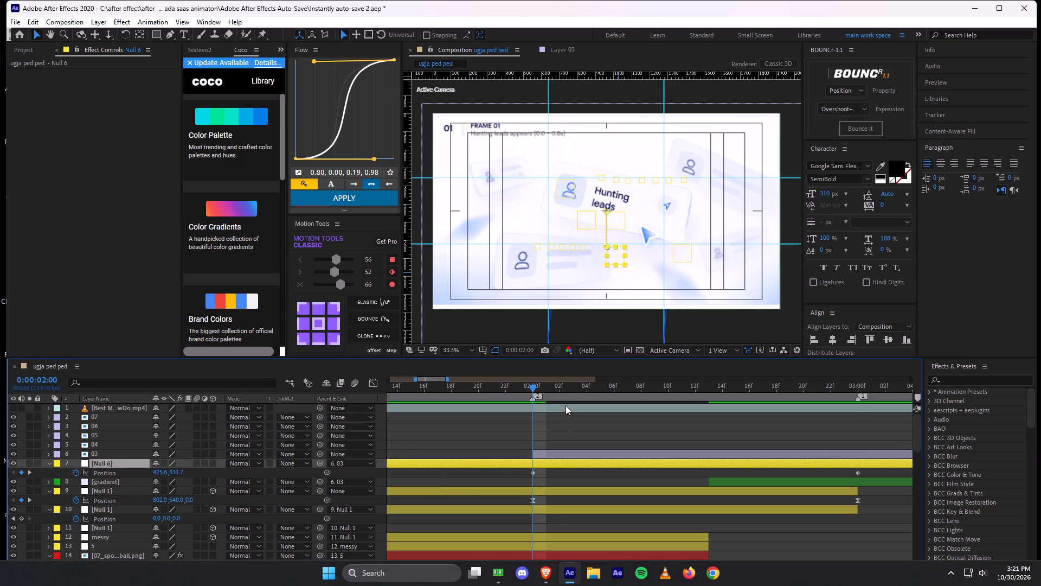
pyautogui.click(340, 464)
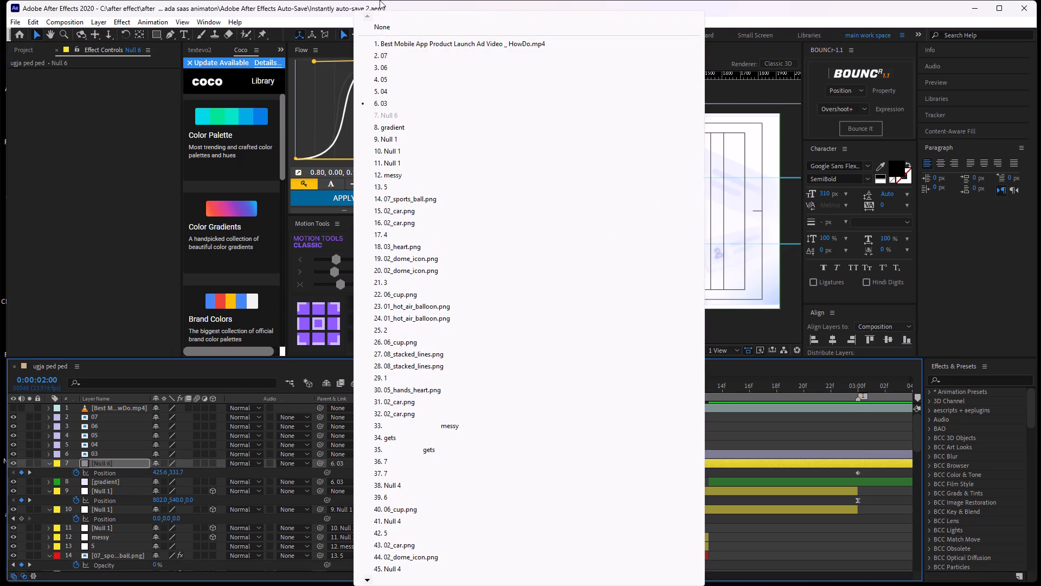
pyautogui.click(377, 28)
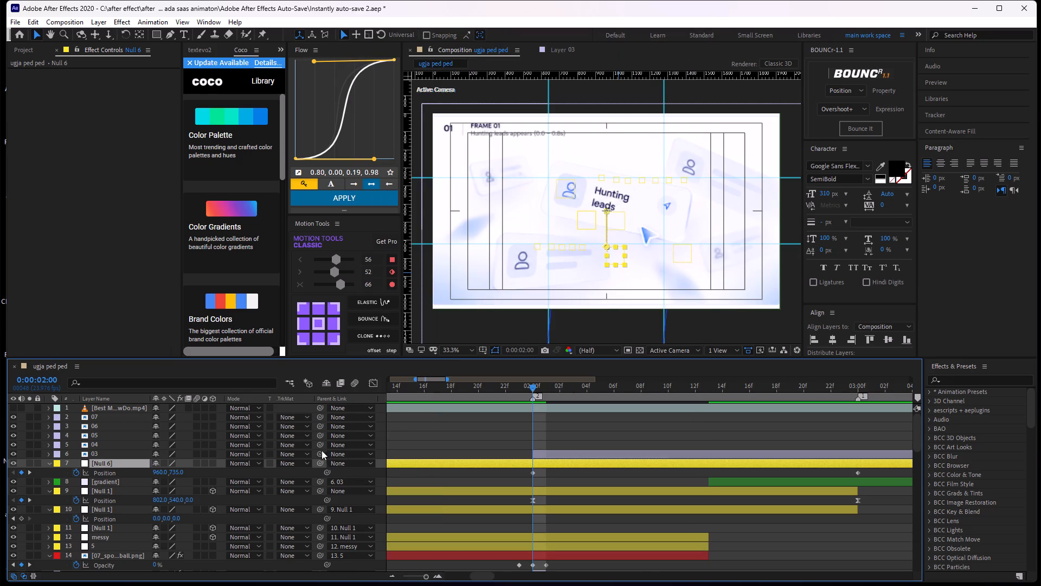
pyautogui.moveTo(318, 455); pyautogui.dragTo(136, 467)
# Make Null 6 a 3D layer.
pyautogui.click(216, 463)
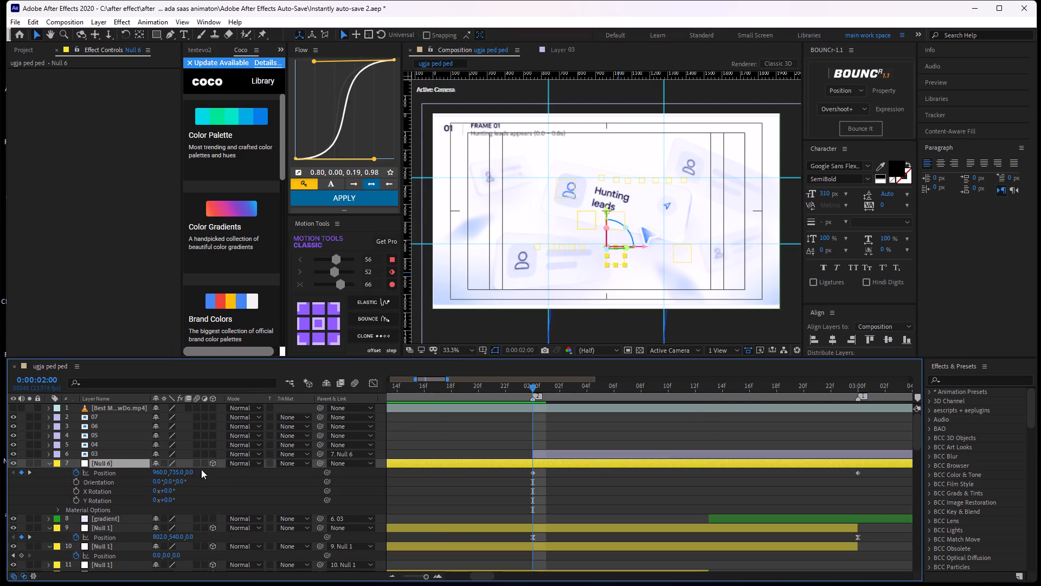
# Set Null 6's Y position to 1870 at 0:00:02:00, moving the 03 artwork below the frame.
pyautogui.moveTo(176, 472); pyautogui.dragTo(329, 455)
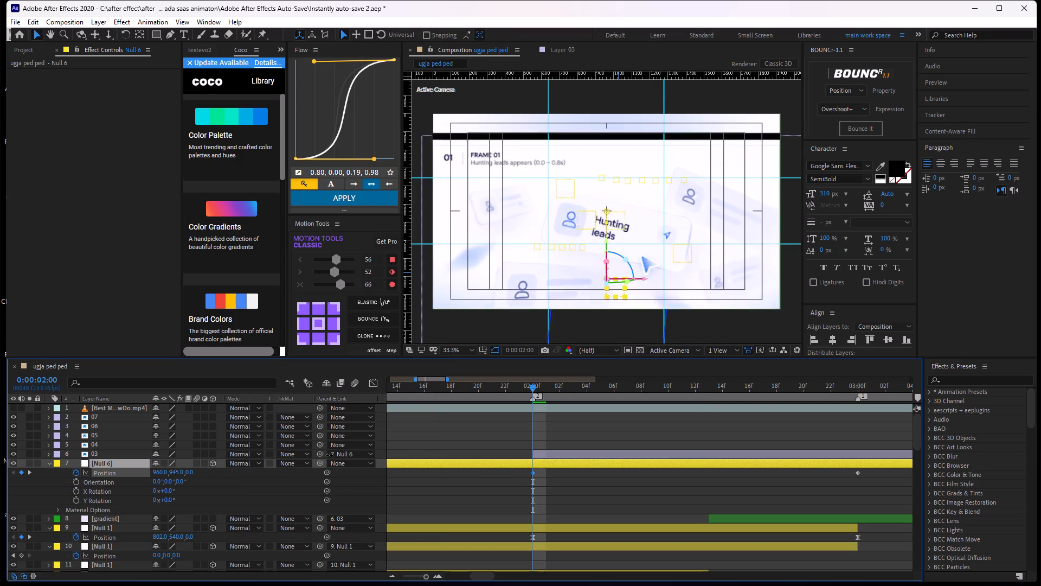
pyautogui.moveTo(329, 455); pyautogui.dragTo(634, 445)
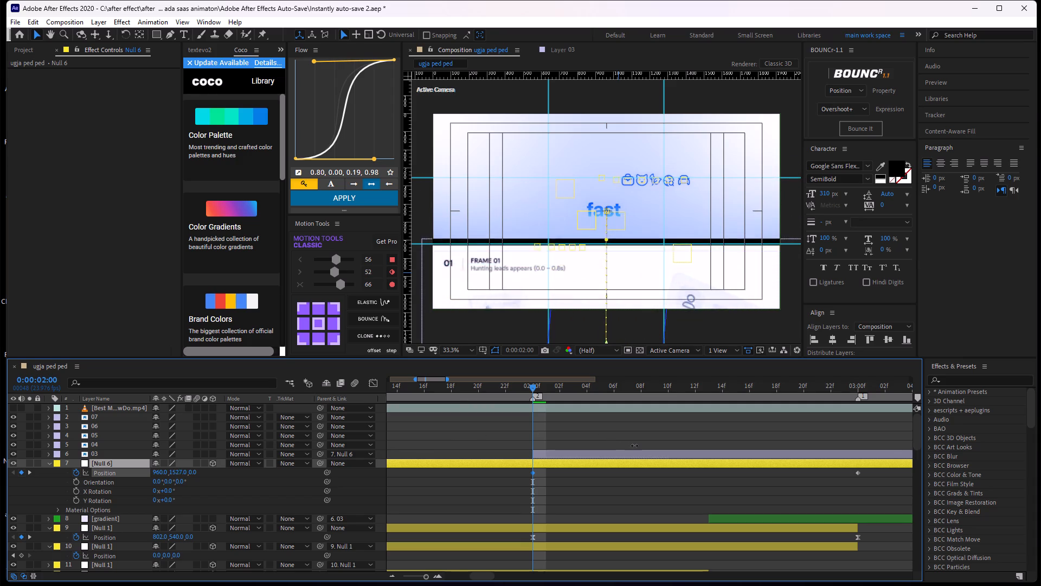
pyautogui.moveTo(634, 445); pyautogui.dragTo(649, 447)
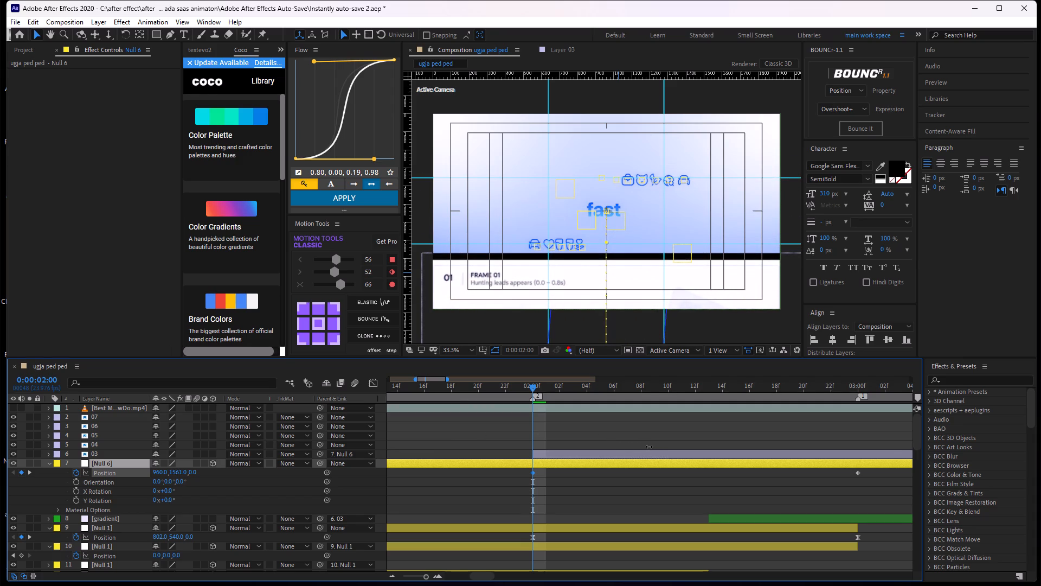
pyautogui.moveTo(649, 447); pyautogui.dragTo(688, 463)
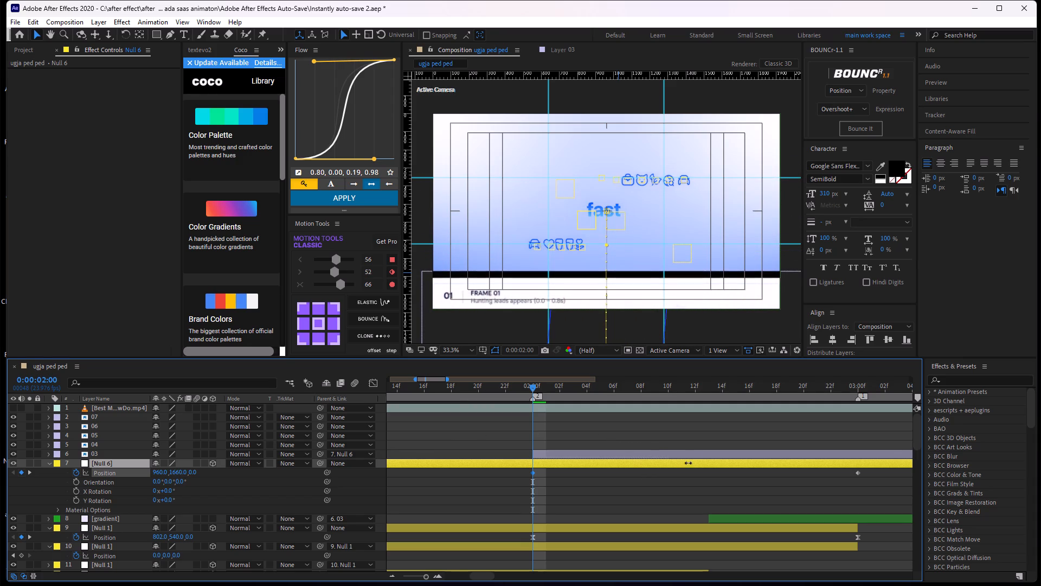
pyautogui.moveTo(688, 463); pyautogui.dragTo(766, 475)
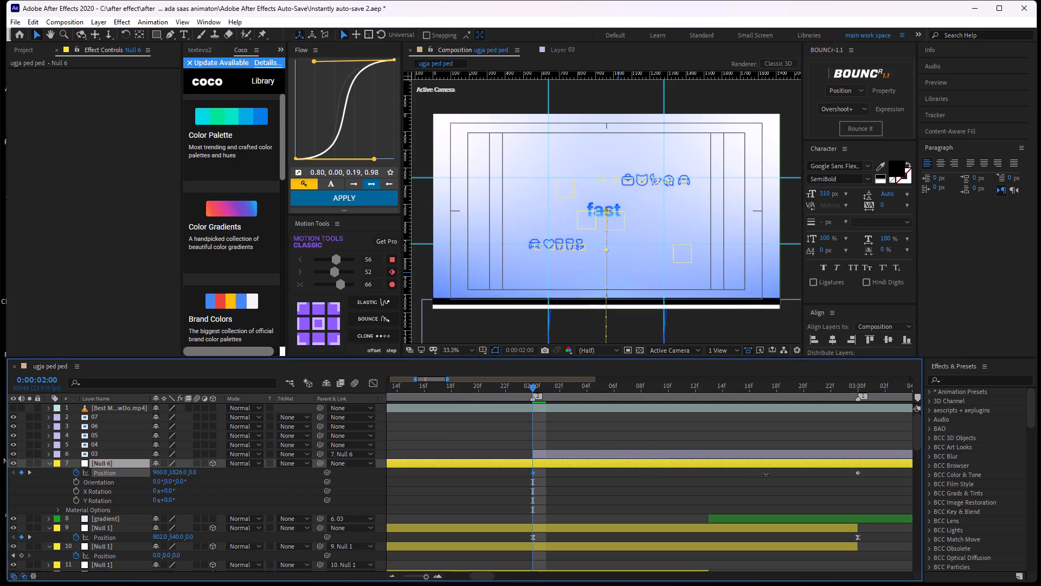
pyautogui.moveTo(766, 475); pyautogui.dragTo(789, 474)
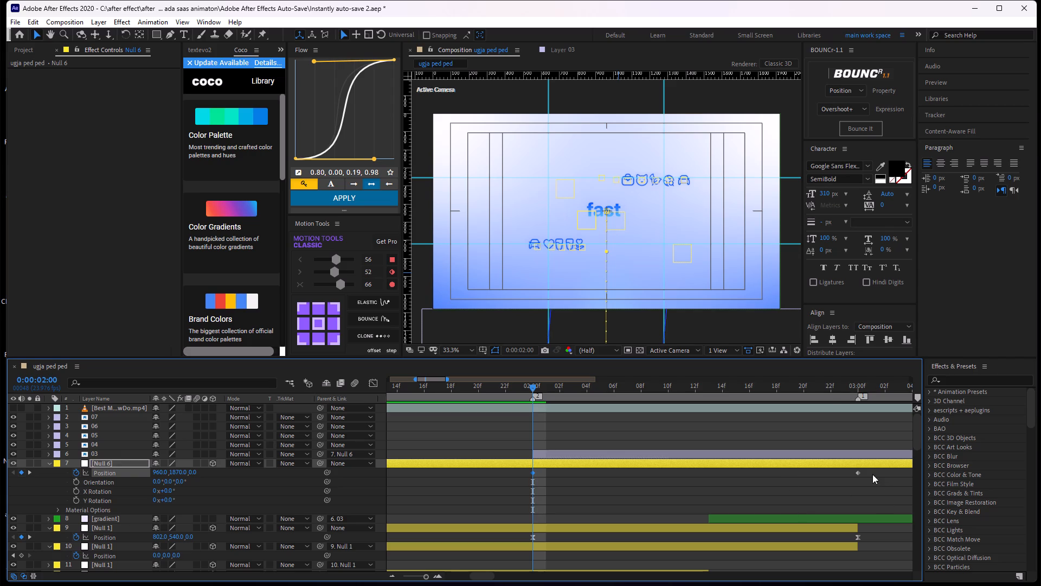
# Apply the 0.80, 0.00, 0.19, 0.98 Flow curve to both of Null 6's Position keyframes.
pyautogui.moveTo(872, 474); pyautogui.dragTo(483, 482)
pyautogui.click(343, 202)
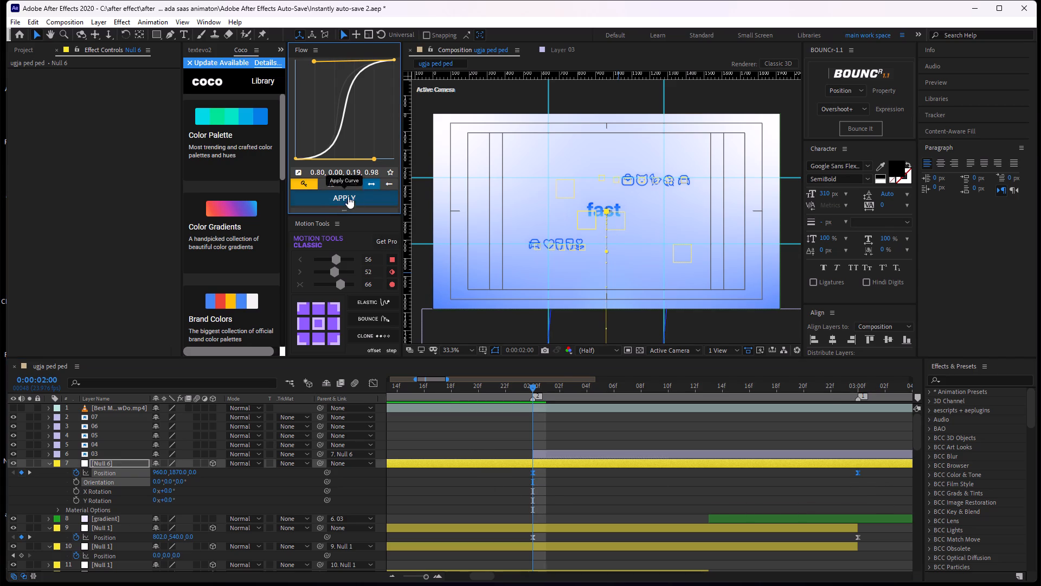
# Preview the transition from the messy scene into the 03 artwork several times, checking the upward movement and its end position.
pyautogui.press('space')
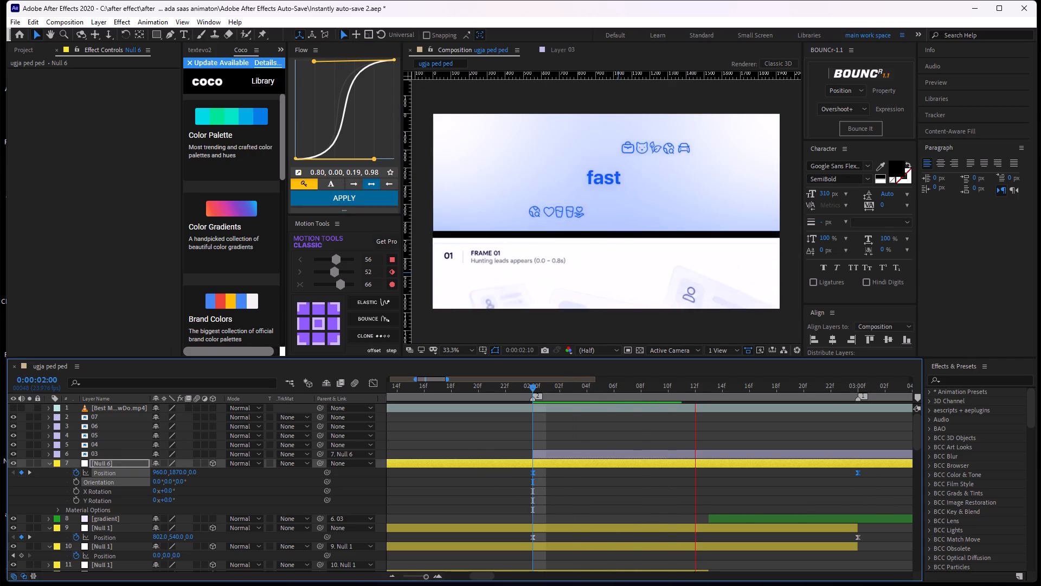
pyautogui.press('space')
pyautogui.moveTo(883, 388); pyautogui.dragTo(477, 519)
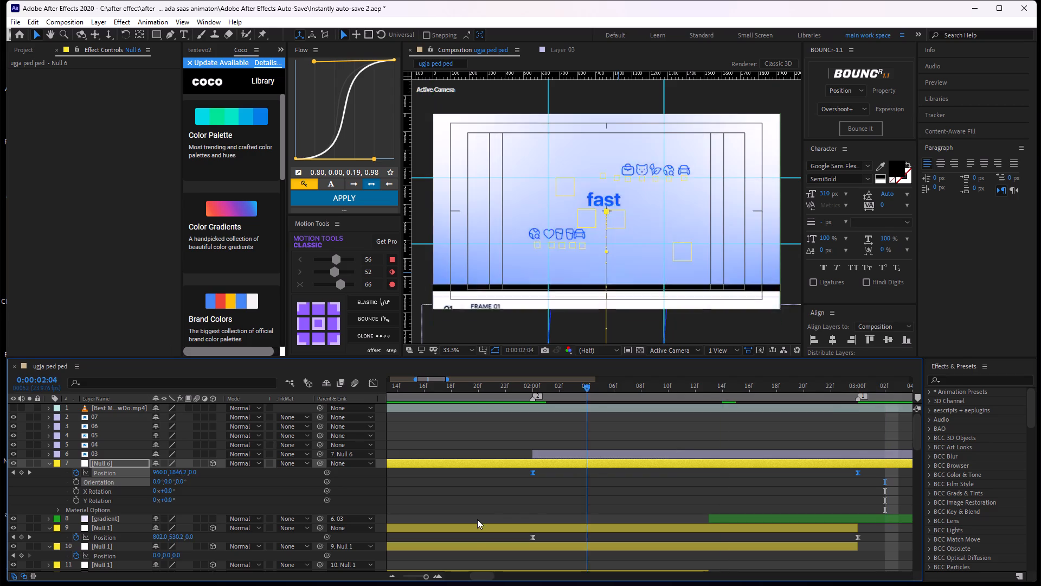
pyautogui.moveTo(477, 519); pyautogui.dragTo(477, 520)
pyautogui.press('space')
pyautogui.press('space')
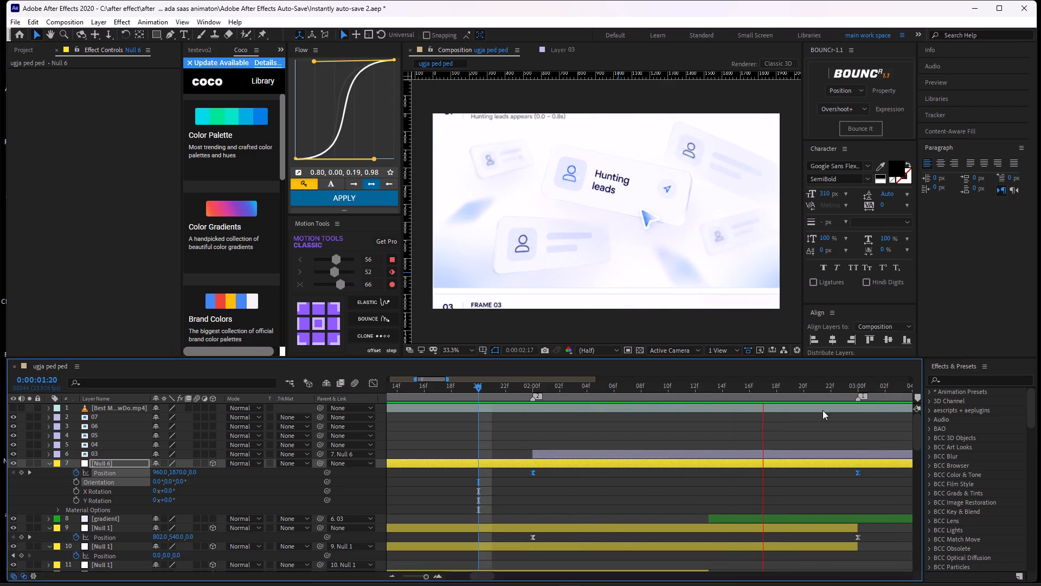
pyautogui.moveTo(764, 388); pyautogui.dragTo(515, 431)
pyautogui.press('space')
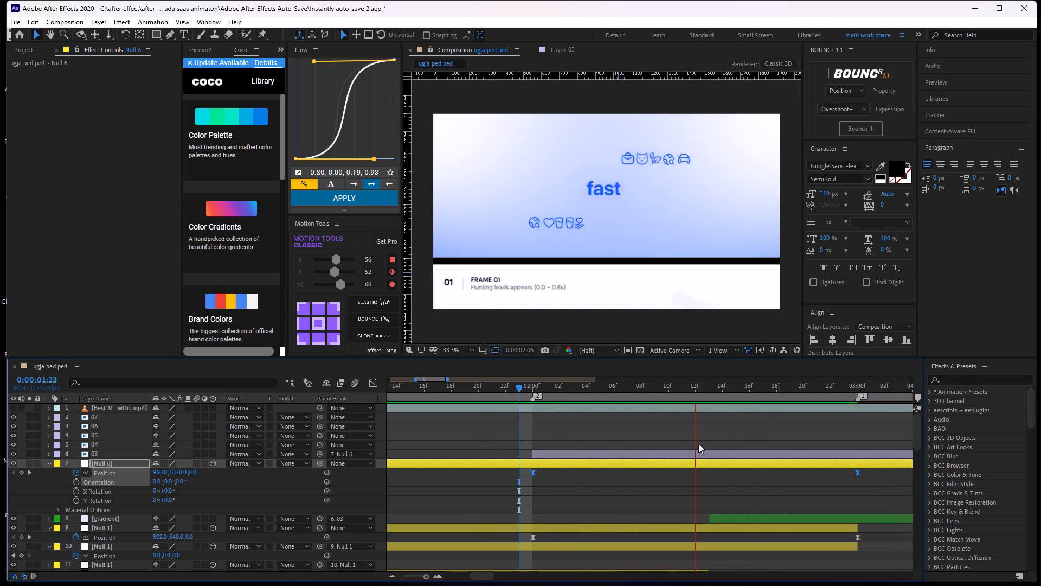
pyautogui.press('space')
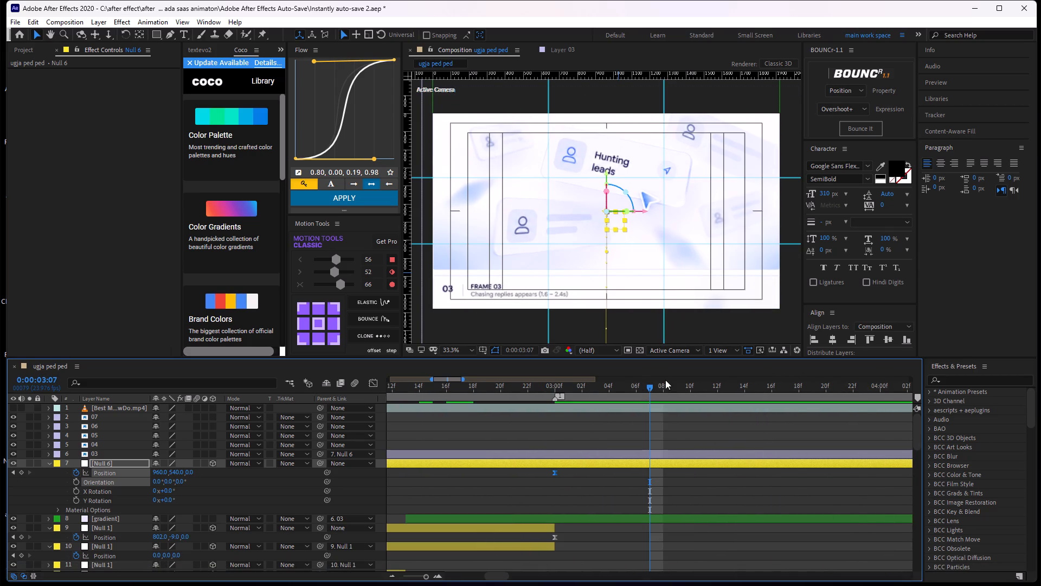
# Set Null 6's Y position to 716 on its Position keyframe at 0:00:03:00.
pyautogui.moveTo(664, 380); pyautogui.dragTo(572, 436)
pyautogui.click(591, 482)
pyautogui.moveTo(652, 381); pyautogui.dragTo(562, 428)
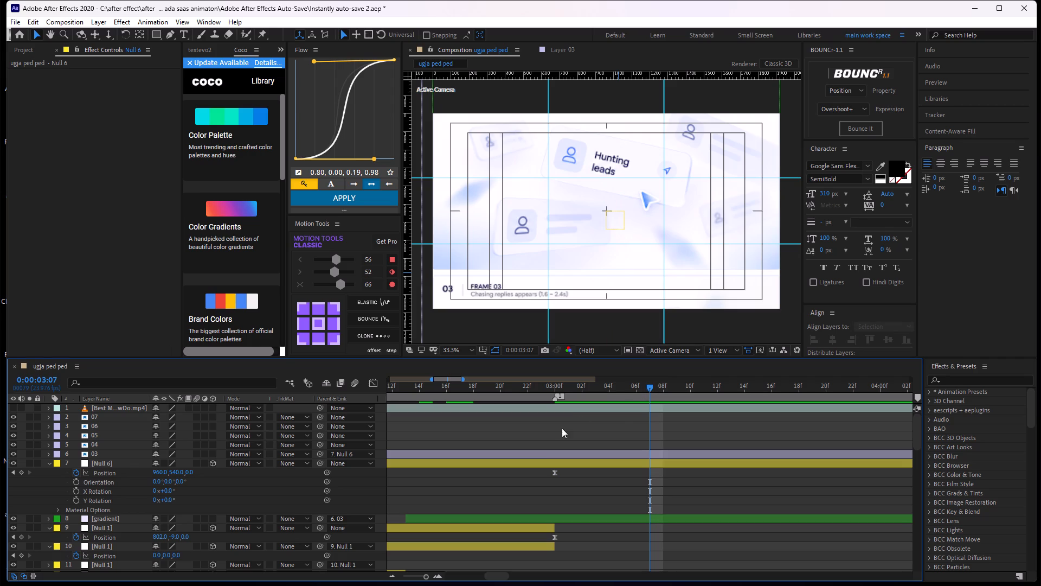
pyautogui.moveTo(562, 428); pyautogui.dragTo(559, 434)
pyautogui.moveTo(649, 389); pyautogui.dragTo(551, 435)
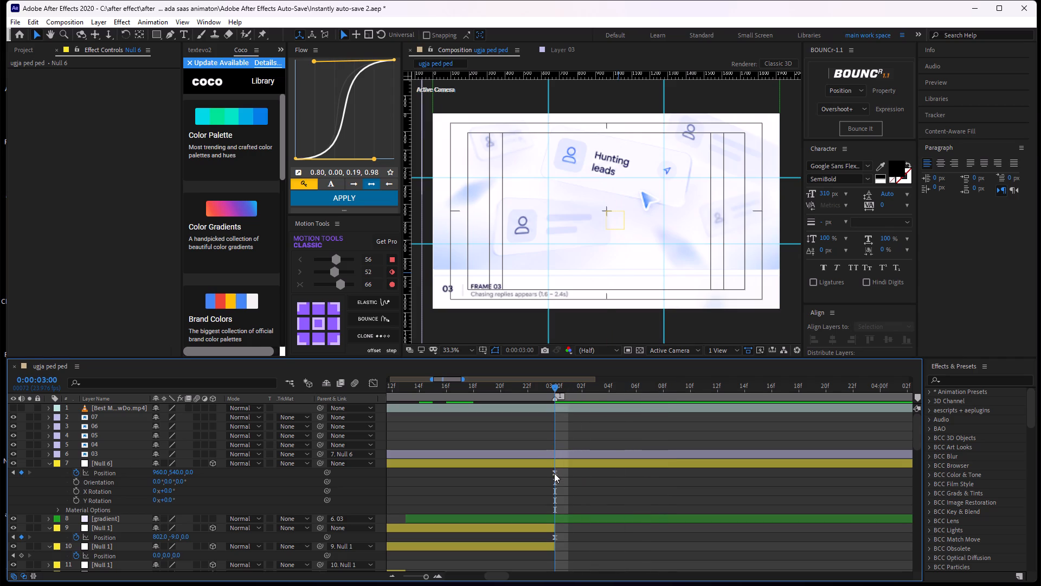
pyautogui.click(554, 473)
pyautogui.moveTo(177, 474); pyautogui.dragTo(204, 467)
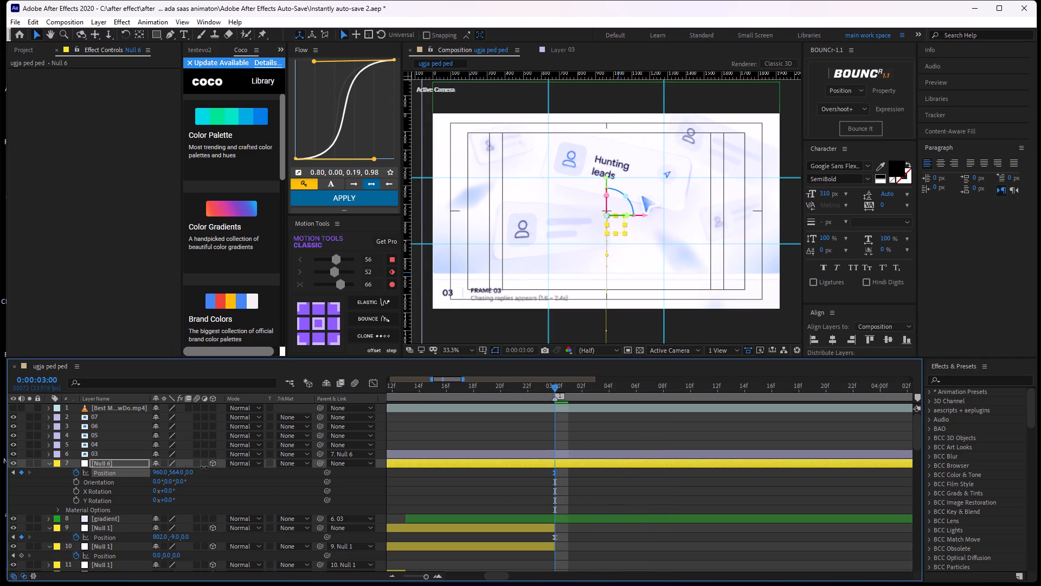
pyautogui.moveTo(204, 467); pyautogui.dragTo(286, 454)
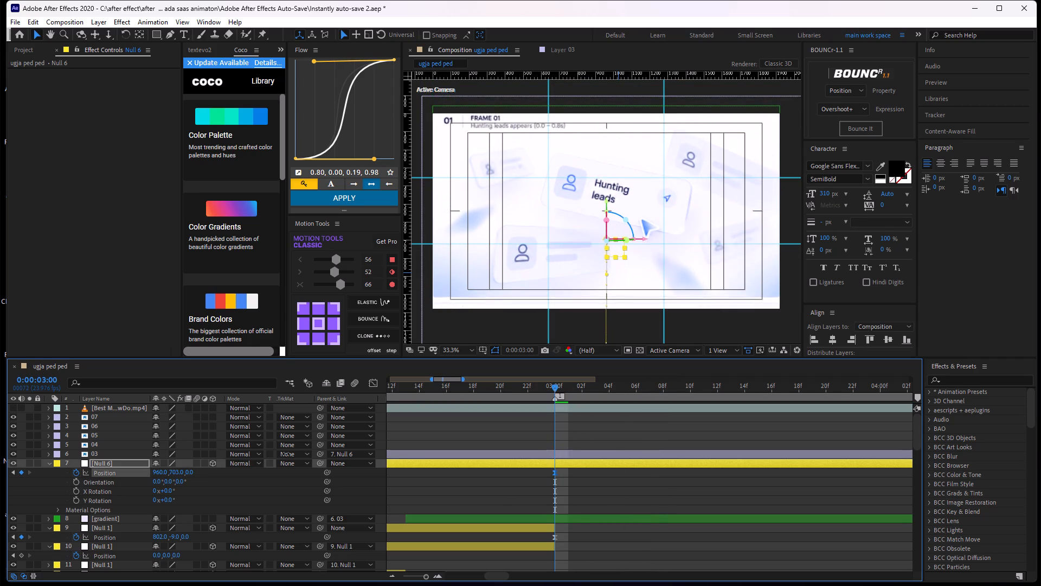
pyautogui.moveTo(286, 454); pyautogui.dragTo(294, 452)
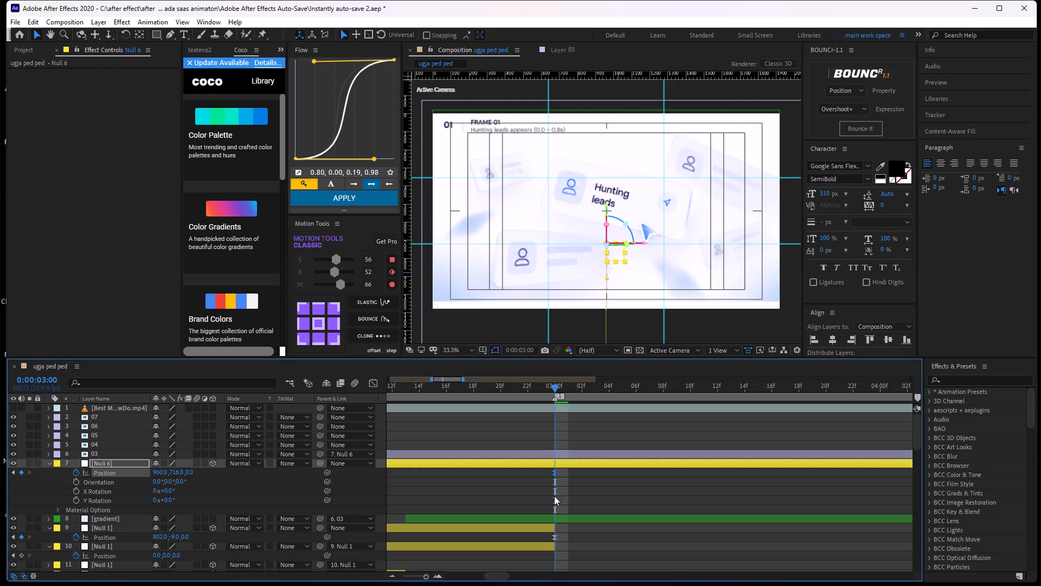
# Reapply the 0.80, 0.00, 0.19, 0.98 Flow curve to both of Null 6's Position keyframes.
pyautogui.moveTo(514, 502); pyautogui.dragTo(722, 485, button='middle')
pyautogui.moveTo(774, 460); pyautogui.dragTo(748, 458)
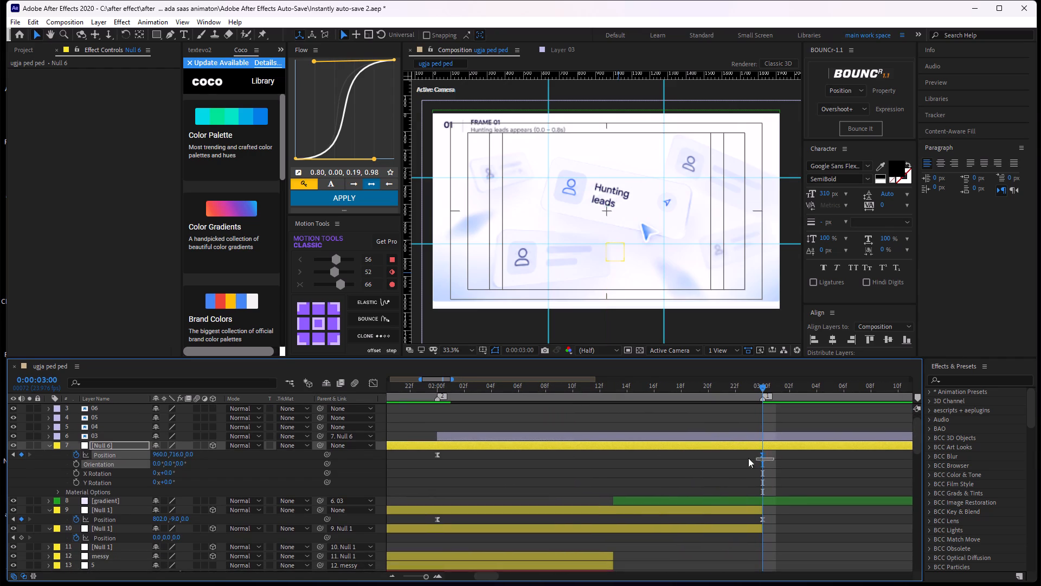
pyautogui.moveTo(748, 458); pyautogui.dragTo(403, 454)
pyautogui.click(363, 198)
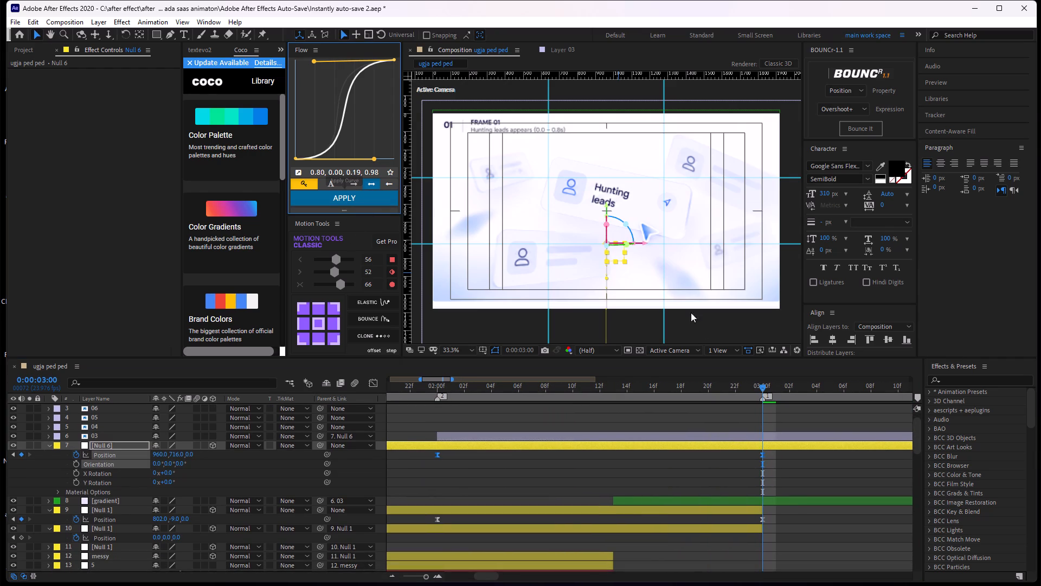
# Preview the revised transition from about 0:00:02:02 past its end at 0:00:03:00.
pyautogui.moveTo(763, 385); pyautogui.dragTo(562, 422)
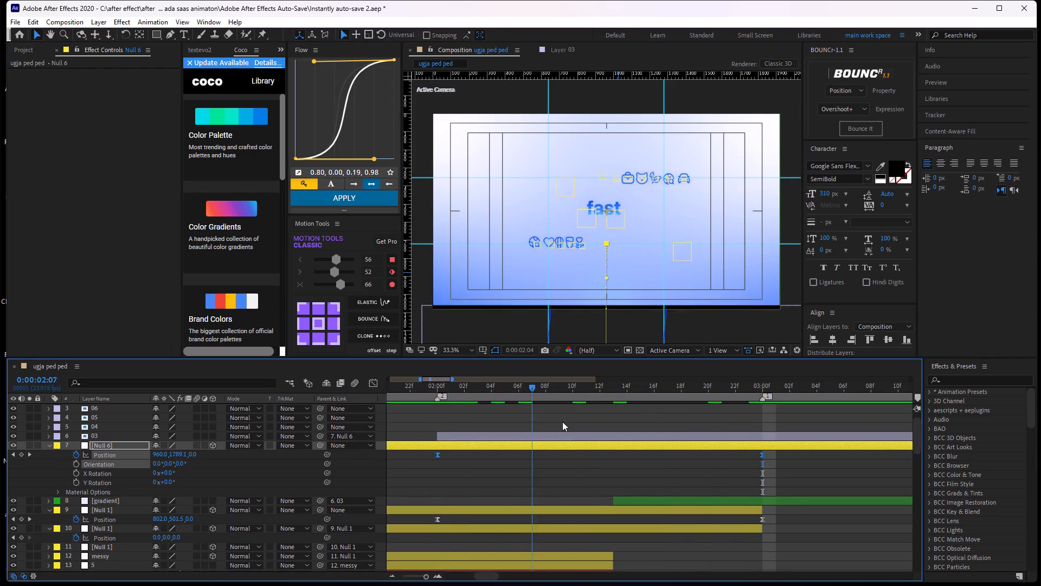
pyautogui.moveTo(562, 422); pyautogui.dragTo(460, 403)
pyautogui.press('space')
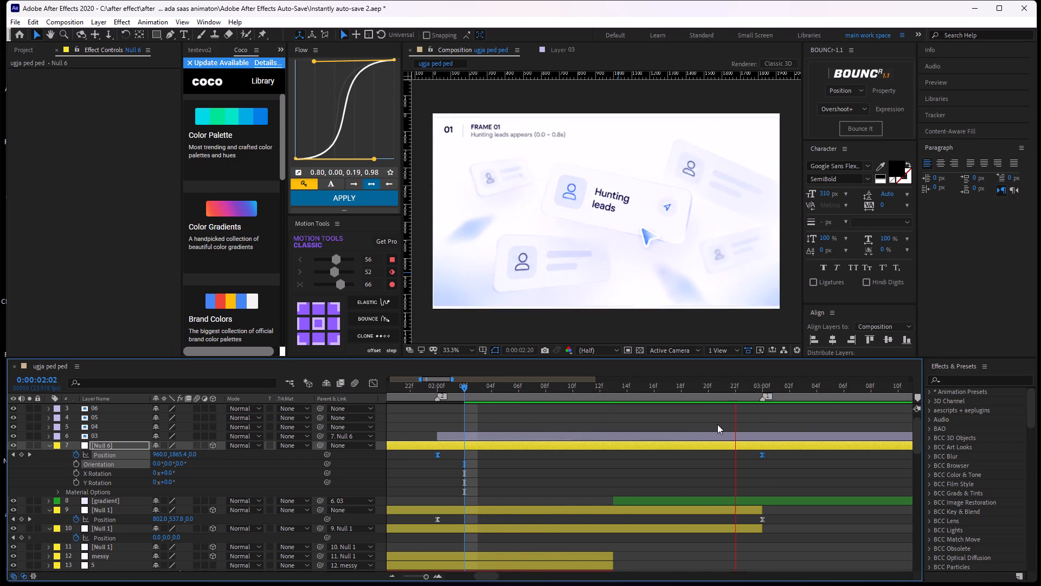
pyautogui.press('space')
# Save the project.
pyautogui.hotkey('ctrl', 's')
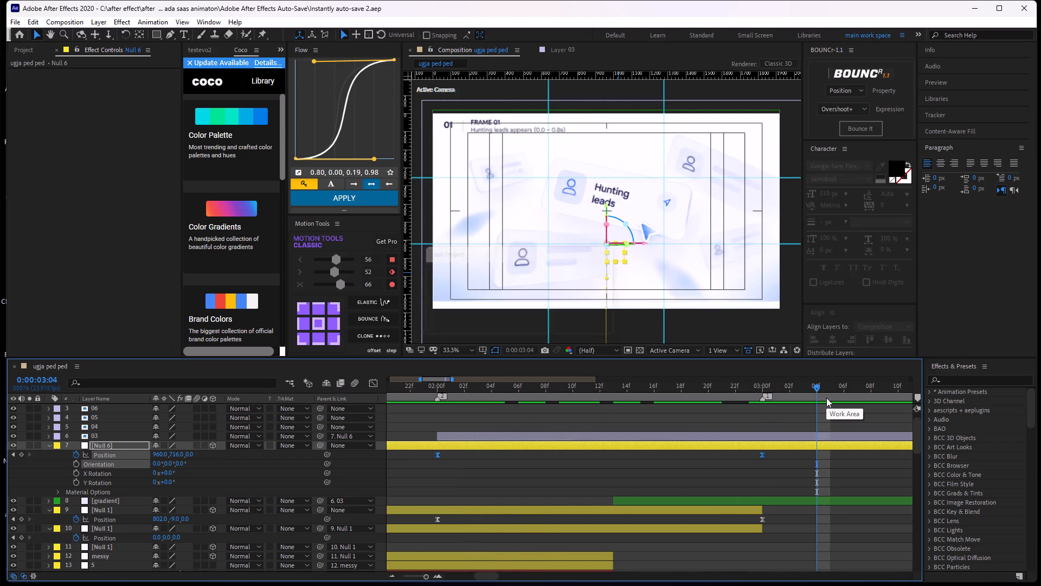
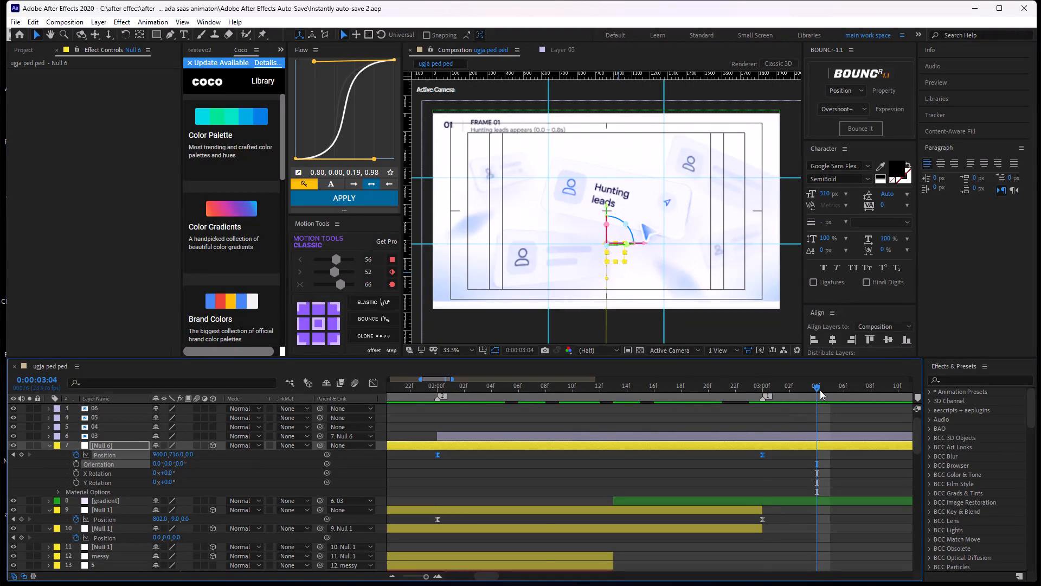
# Scrub back and forth through the upward transition between about 0:00:01:03 and 0:00:02:11 to check the scene's movement.
pyautogui.moveTo(820, 390); pyautogui.dragTo(460, 492)
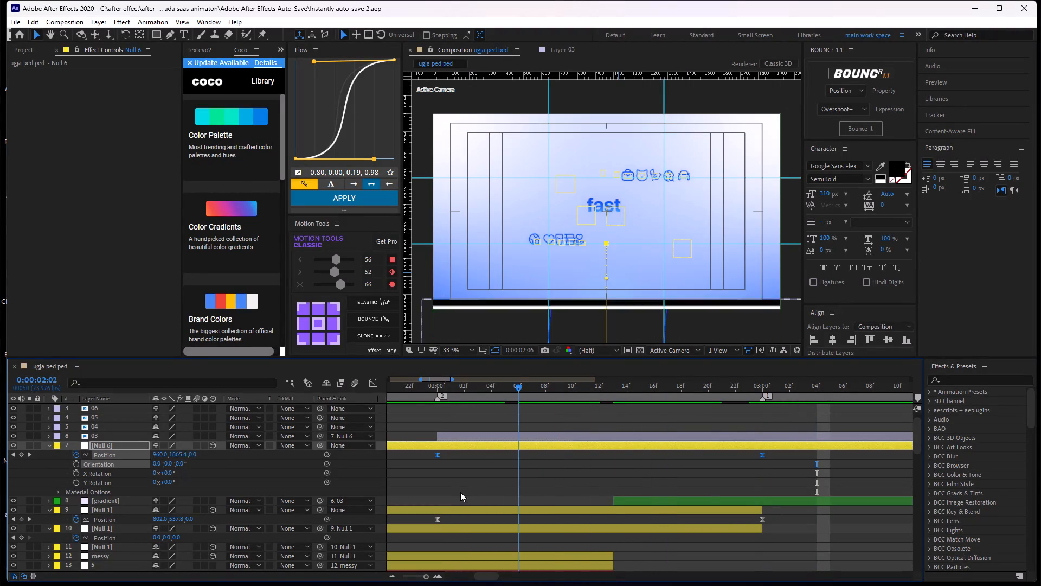
pyautogui.moveTo(460, 492); pyautogui.dragTo(480, 419)
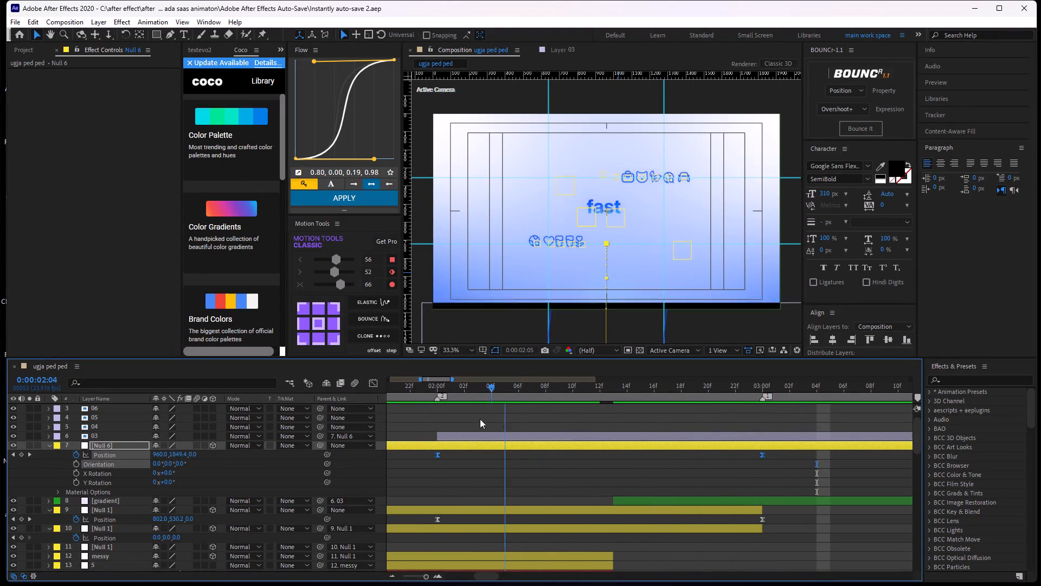
pyautogui.moveTo(480, 419); pyautogui.dragTo(477, 421)
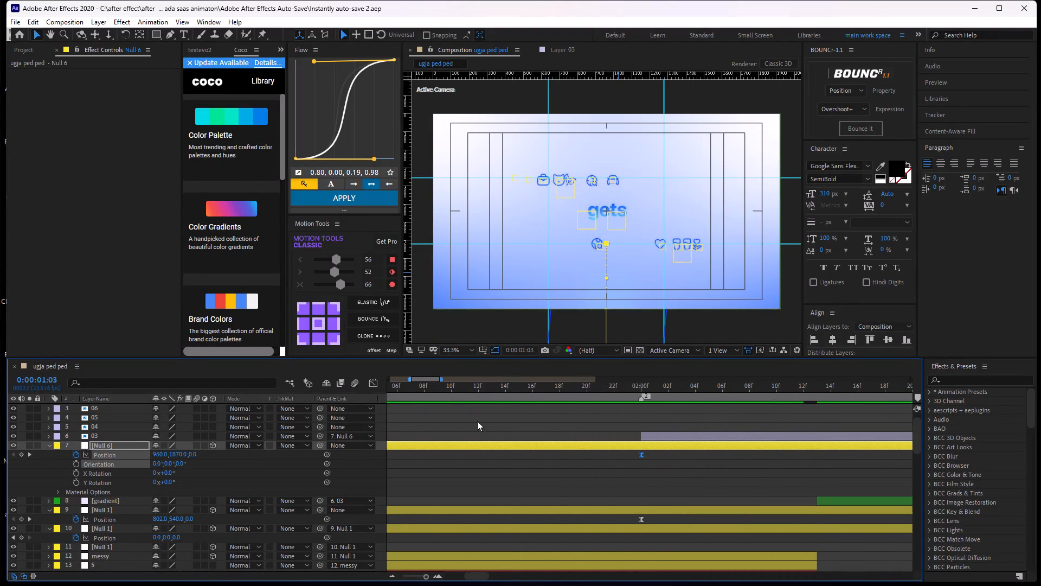
pyautogui.moveTo(477, 421); pyautogui.dragTo(766, 394)
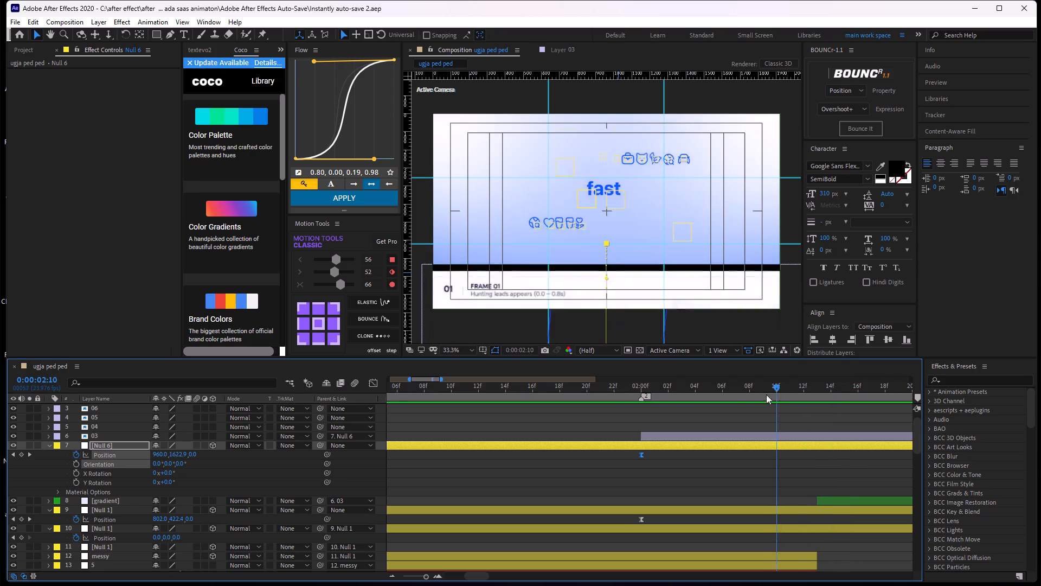
pyautogui.moveTo(766, 394); pyautogui.dragTo(696, 432)
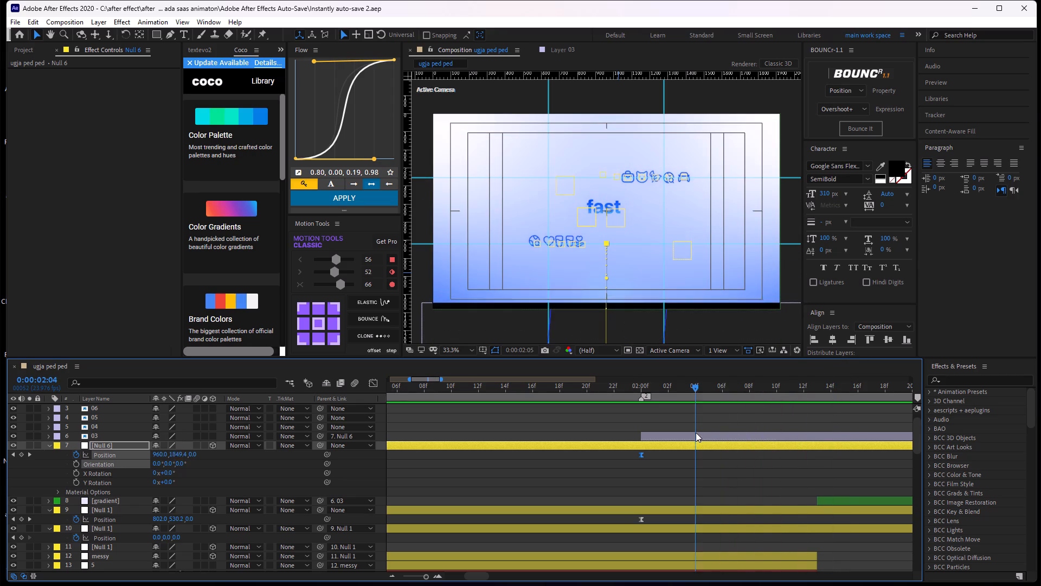
pyautogui.moveTo(696, 432); pyautogui.dragTo(751, 437)
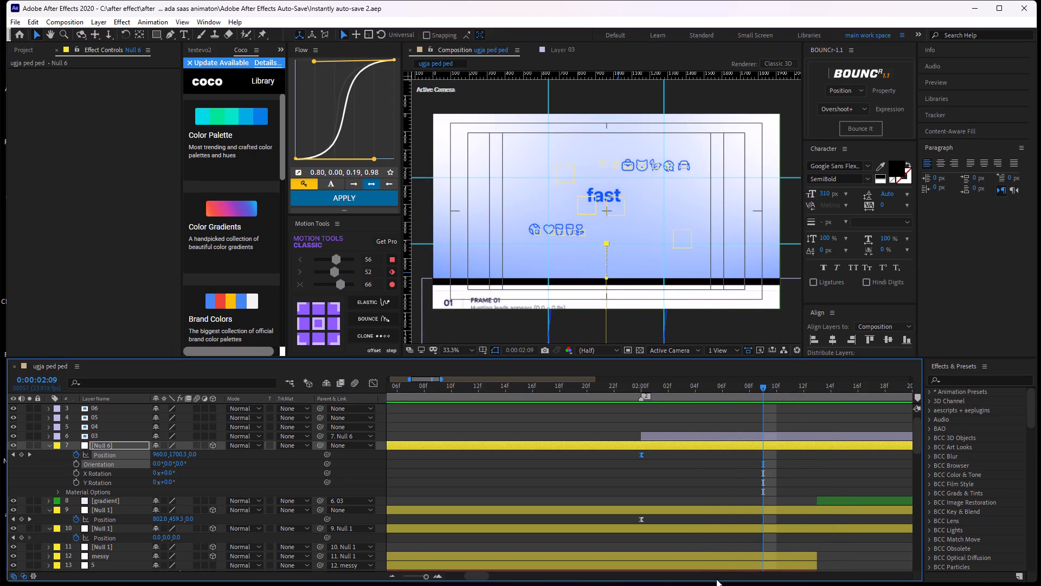
pyautogui.scroll(-1, 955, 495)
pyautogui.scroll(4, 956, 489)
pyautogui.scroll(3, 773, 472)
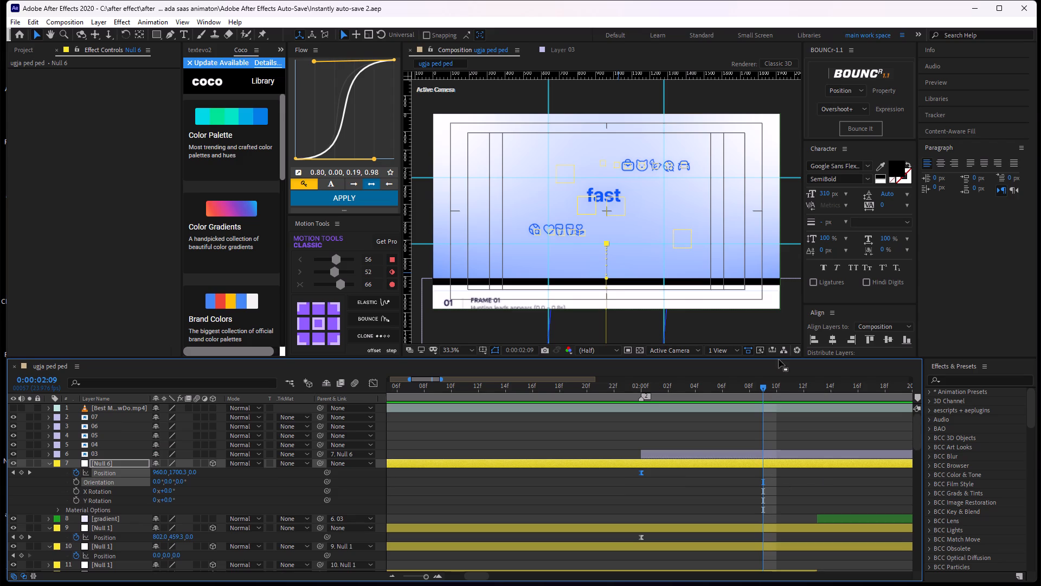
pyautogui.moveTo(764, 384); pyautogui.dragTo(751, 469)
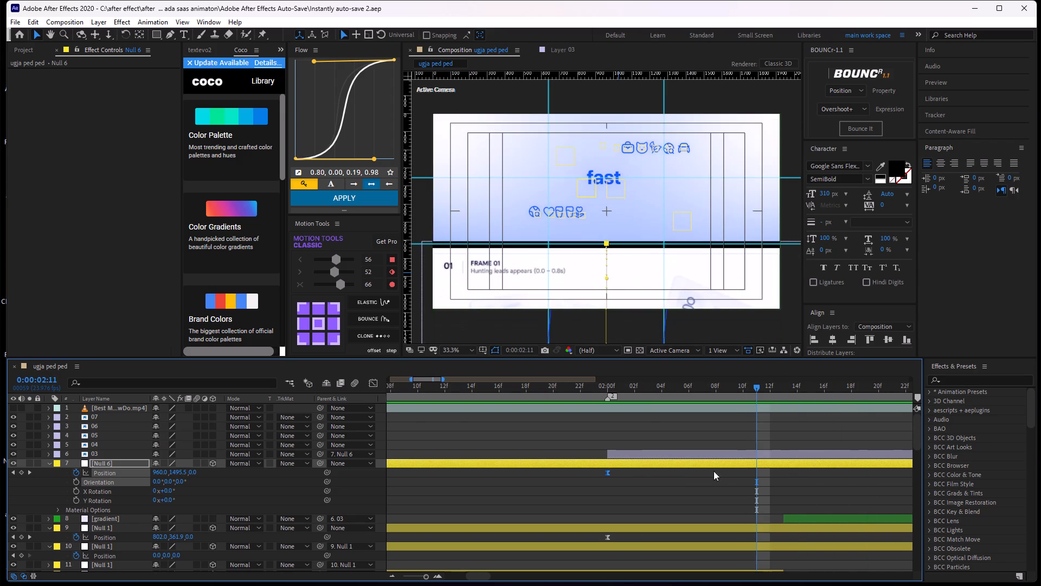
# Turn on visibility, audio and solo for the "Best M...wDo.mp4" reference video layer.
pyautogui.scroll(4, 143, 439)
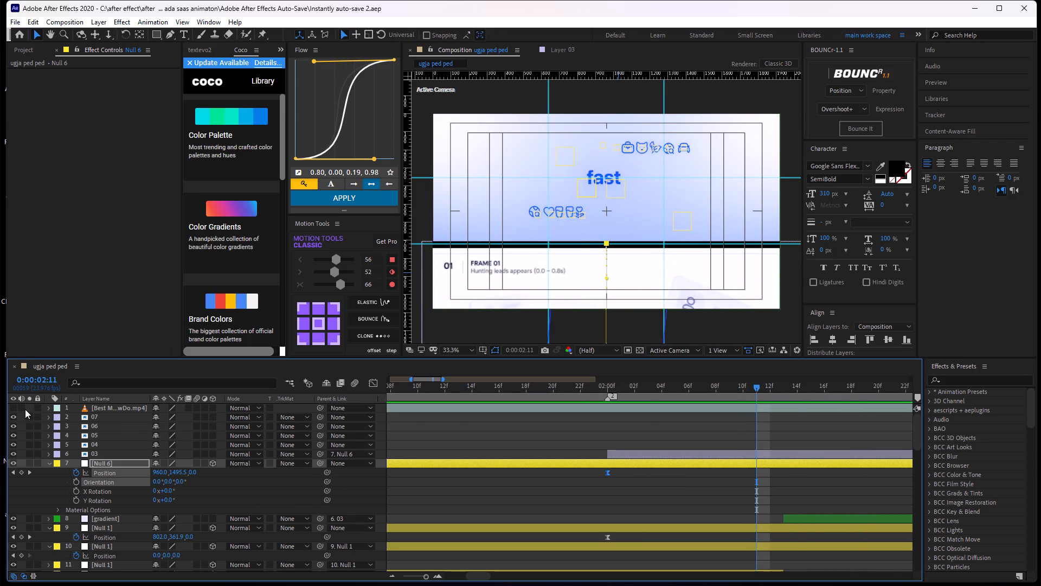
pyautogui.click(20, 409)
pyautogui.click(29, 406)
pyautogui.click(13, 406)
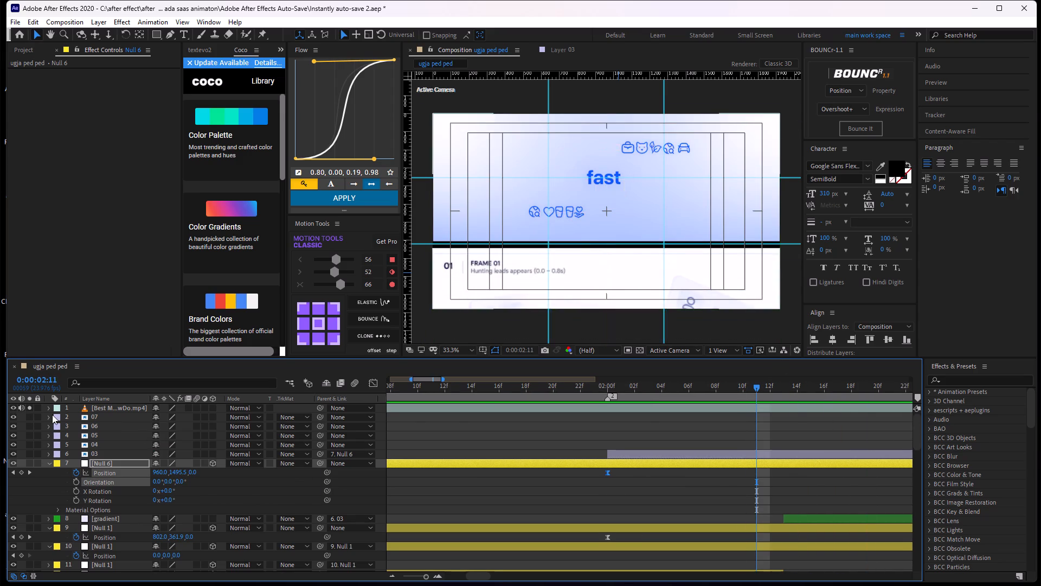
# Review the soloed reference video from about 0:00:02:00 to 0:00:09:00, replaying the change from "exciting to figure out." to "You just want solution?".
pyautogui.moveTo(756, 391); pyautogui.dragTo(620, 454)
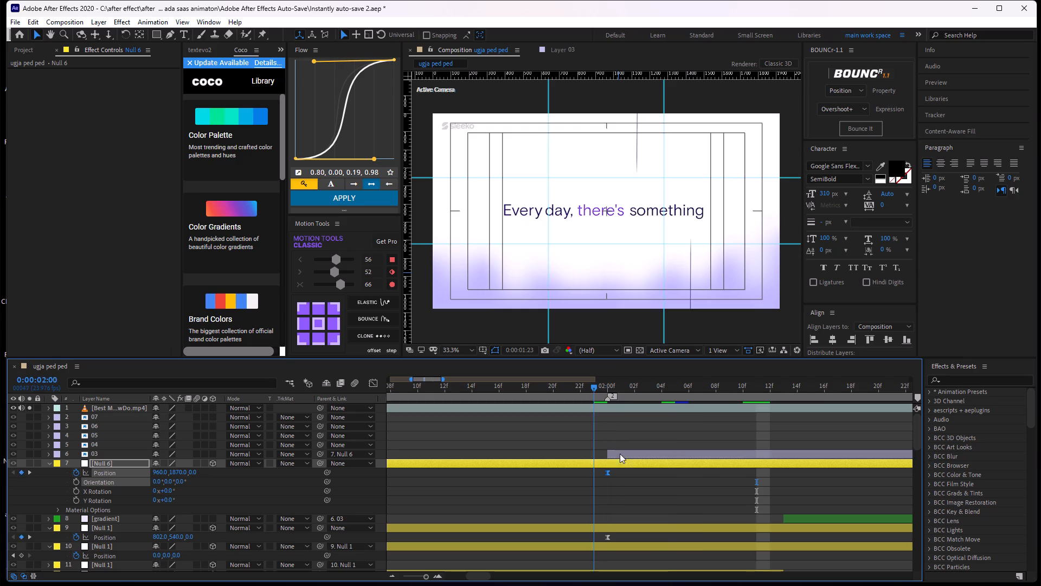
pyautogui.moveTo(620, 454); pyautogui.dragTo(744, 471)
pyautogui.press('space')
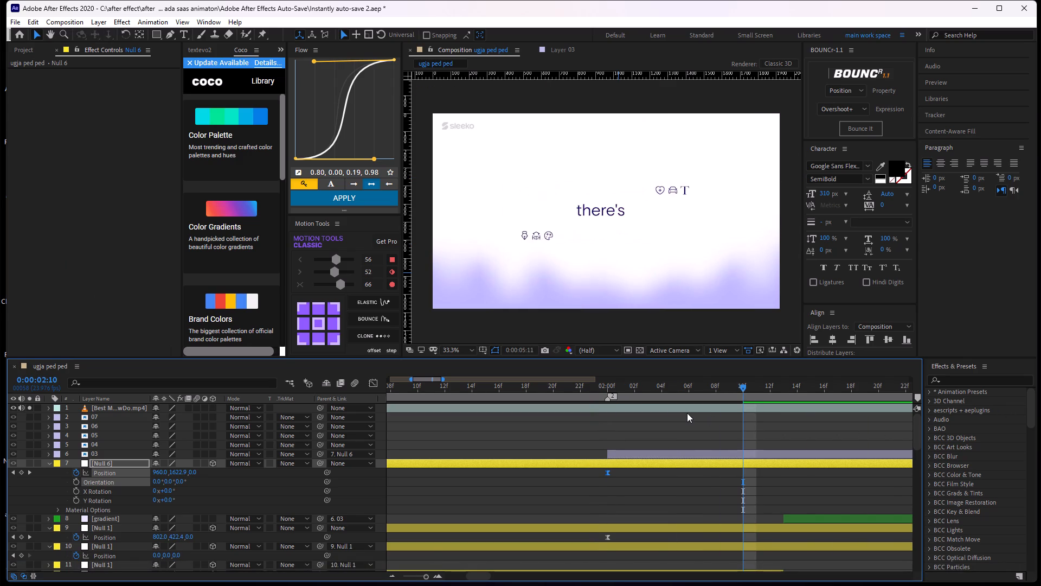
pyautogui.press('space')
pyautogui.press('space')
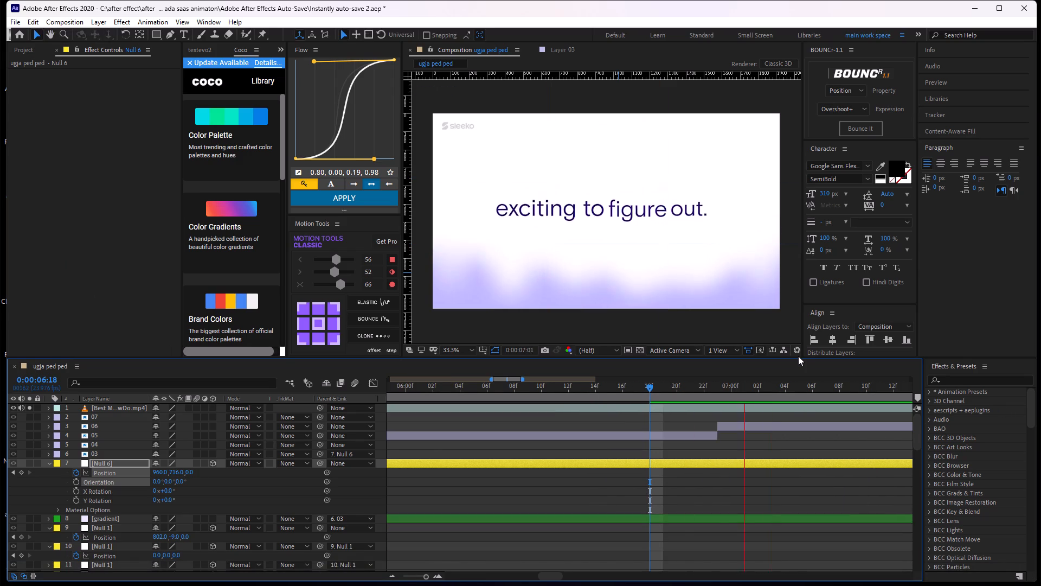
pyautogui.press('space')
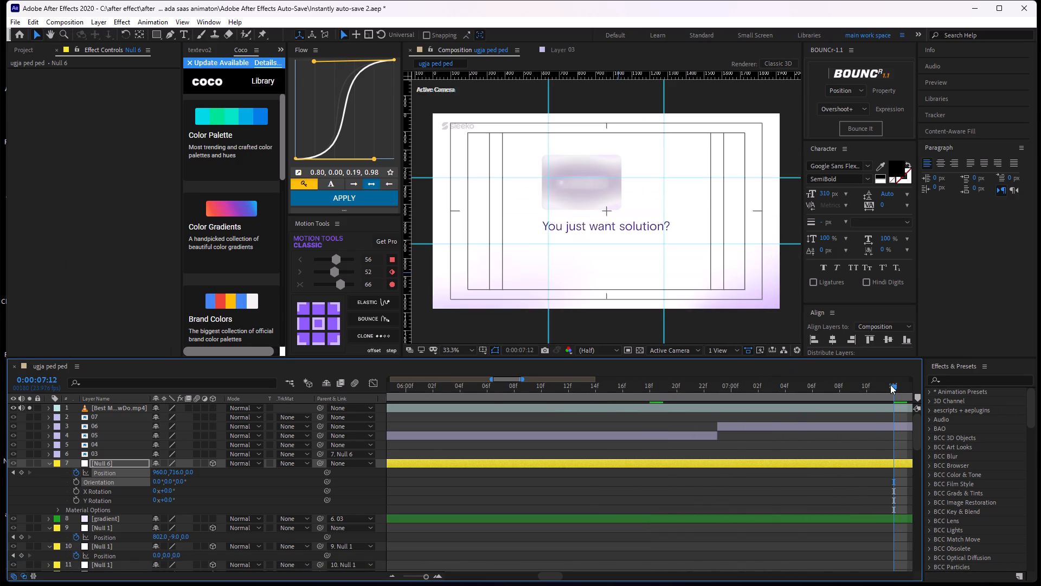
pyautogui.moveTo(890, 385); pyautogui.dragTo(756, 408)
pyautogui.press('space')
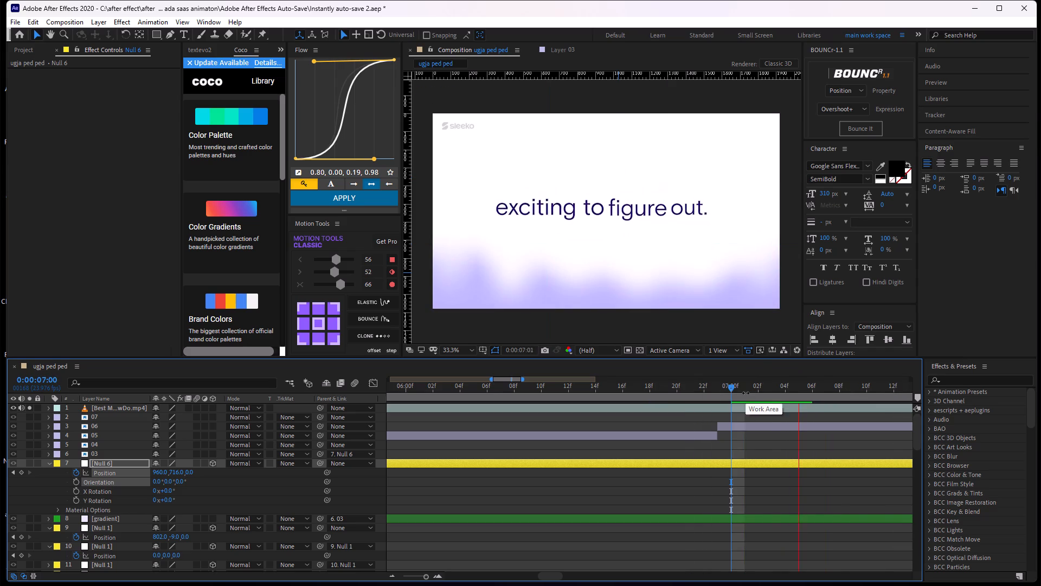
pyautogui.press('space')
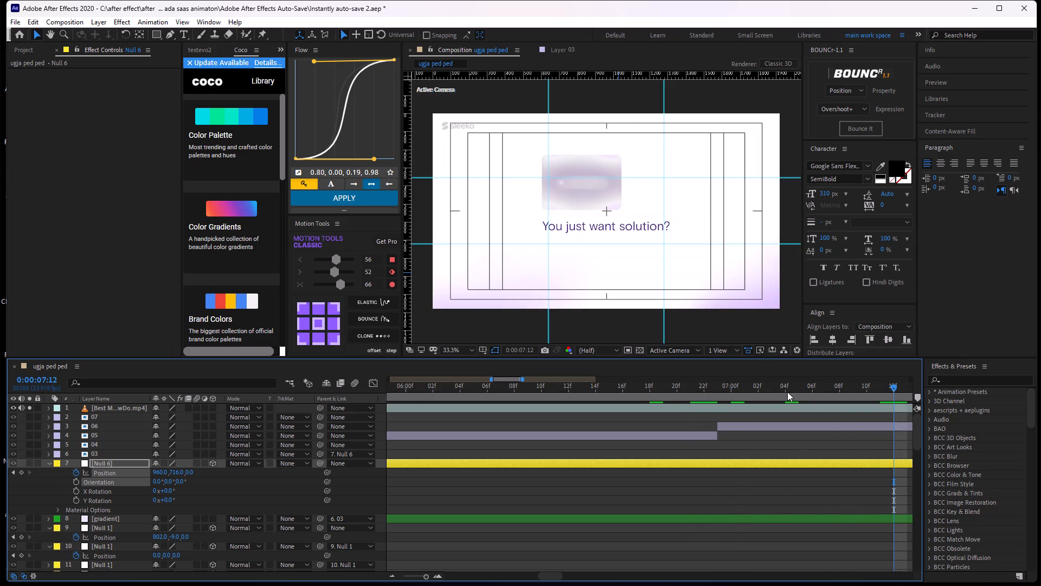
pyautogui.scroll(1, 969, 341)
pyautogui.moveTo(890, 386); pyautogui.dragTo(827, 387)
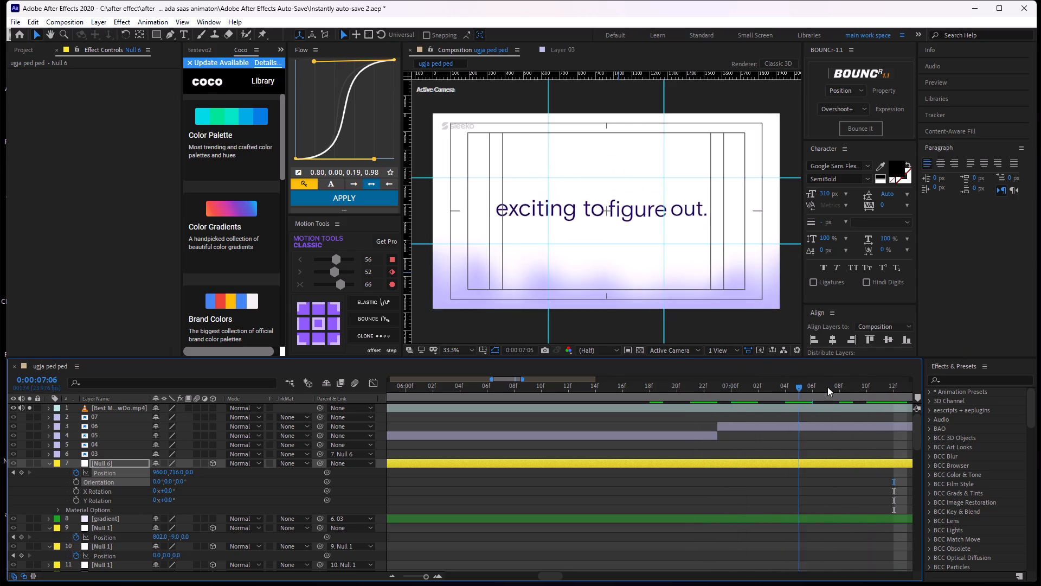
pyautogui.moveTo(827, 387); pyautogui.dragTo(799, 407)
pyautogui.press('space')
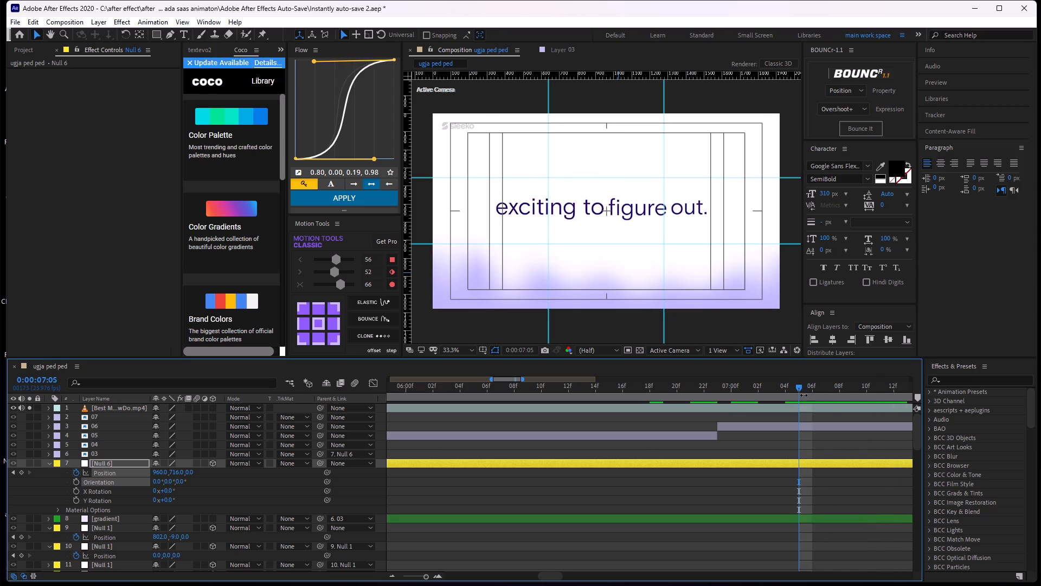
pyautogui.press('space')
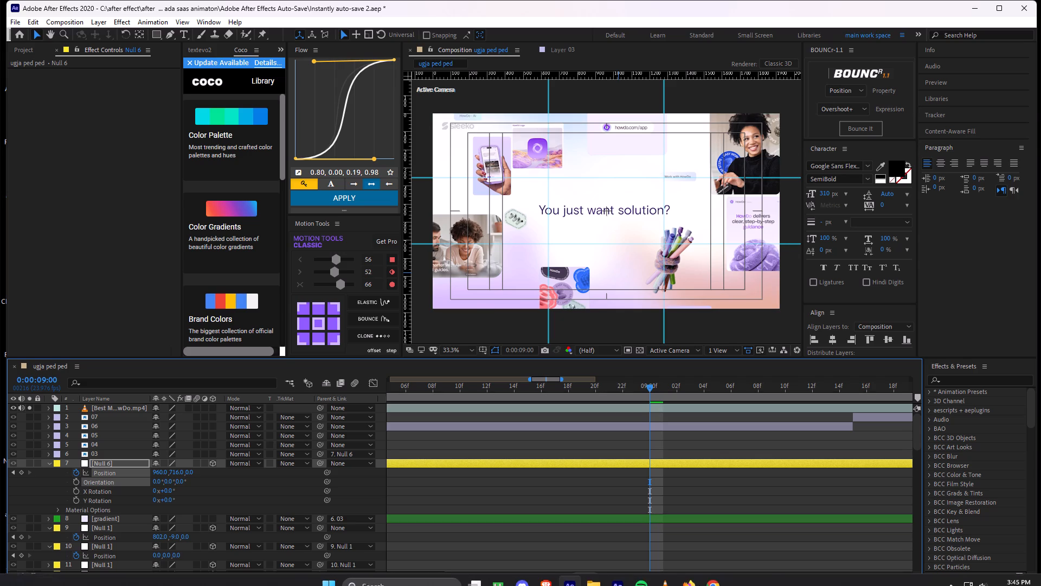
# Save the project.
pyautogui.hotkey('ctrl', 's')
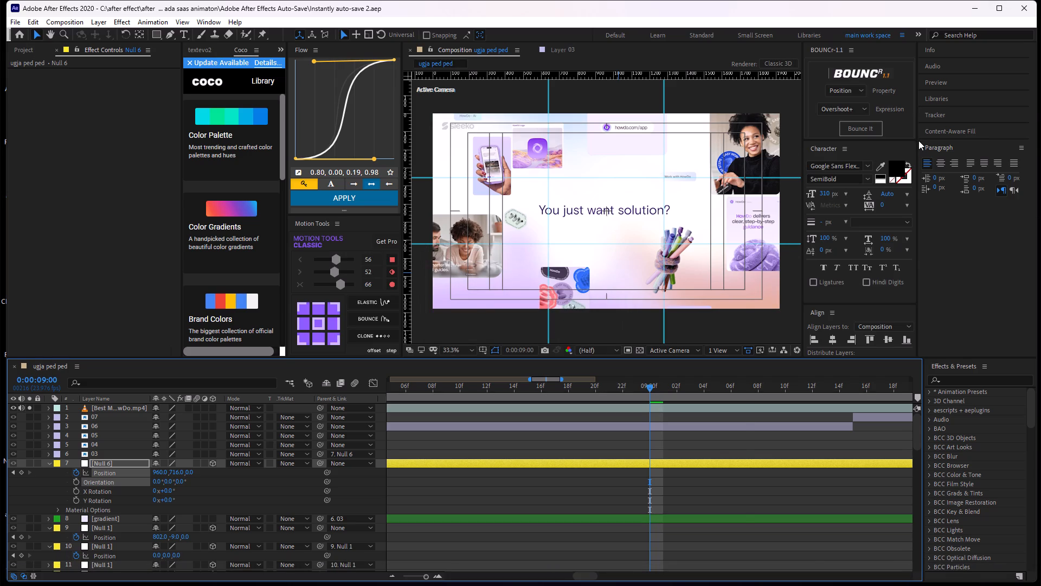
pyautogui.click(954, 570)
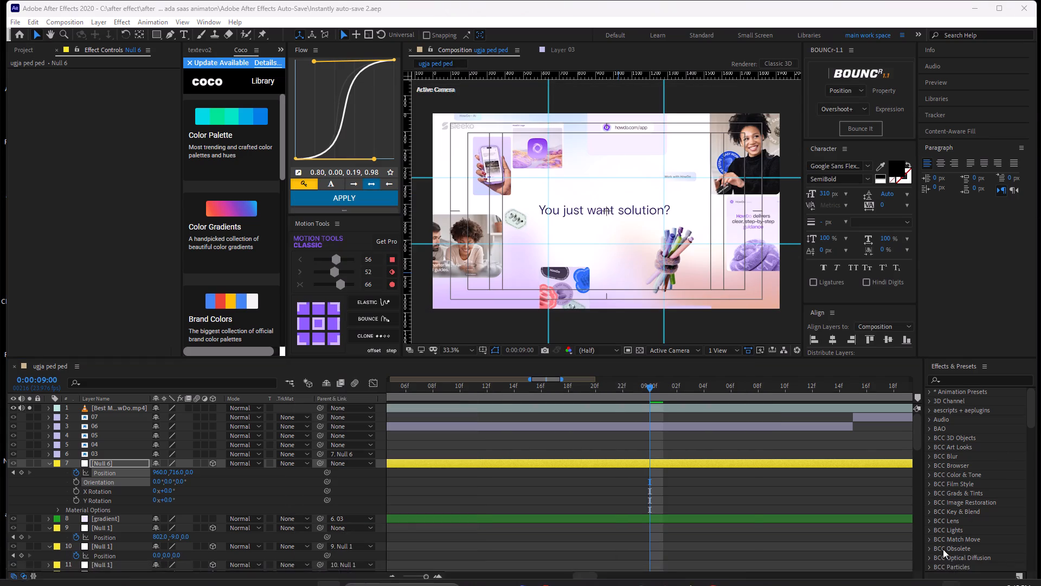
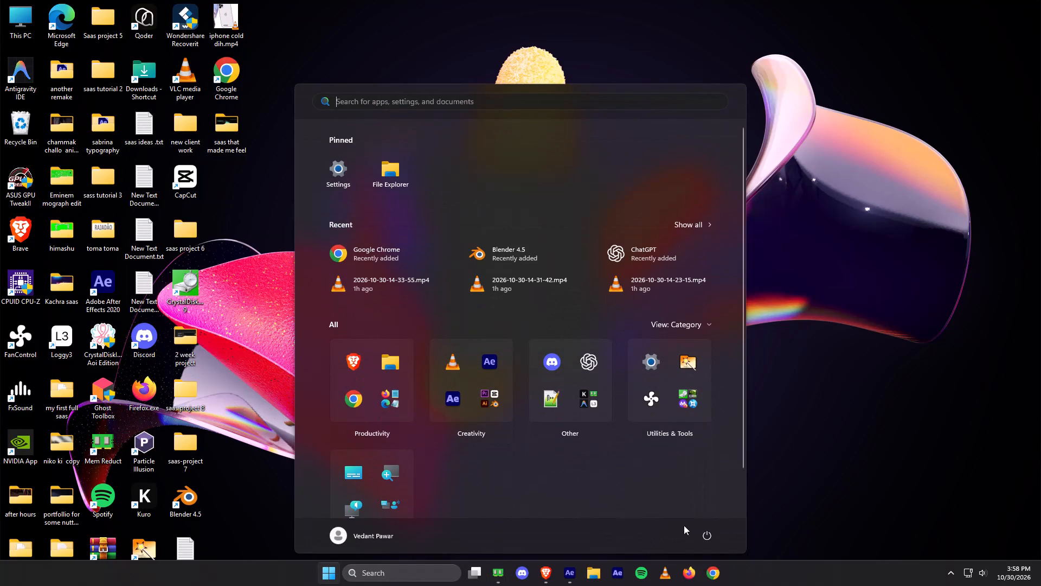
# Switch to the Windows Start menu and open the computer's power options.
pyautogui.click(714, 539)
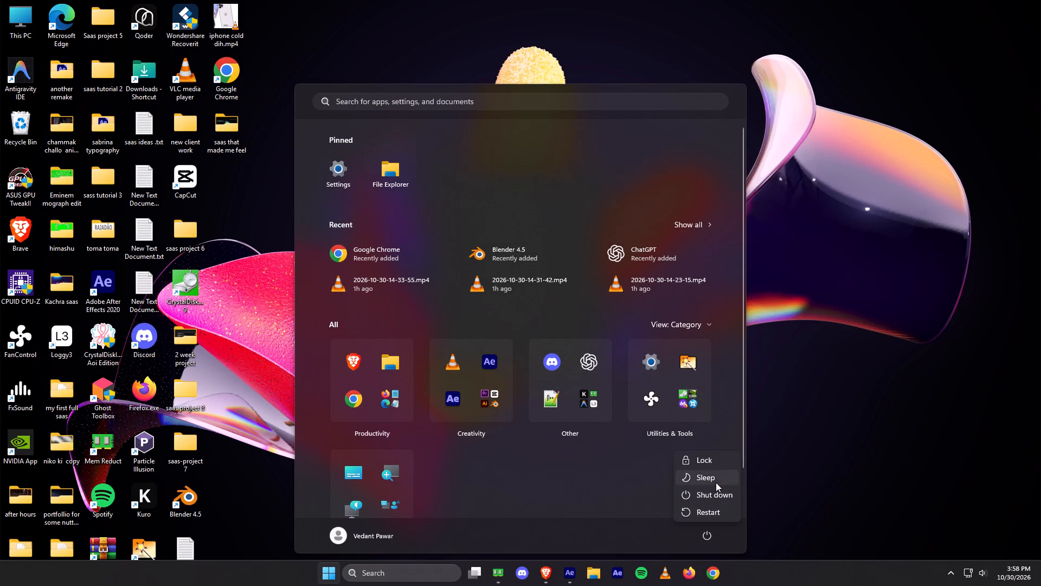